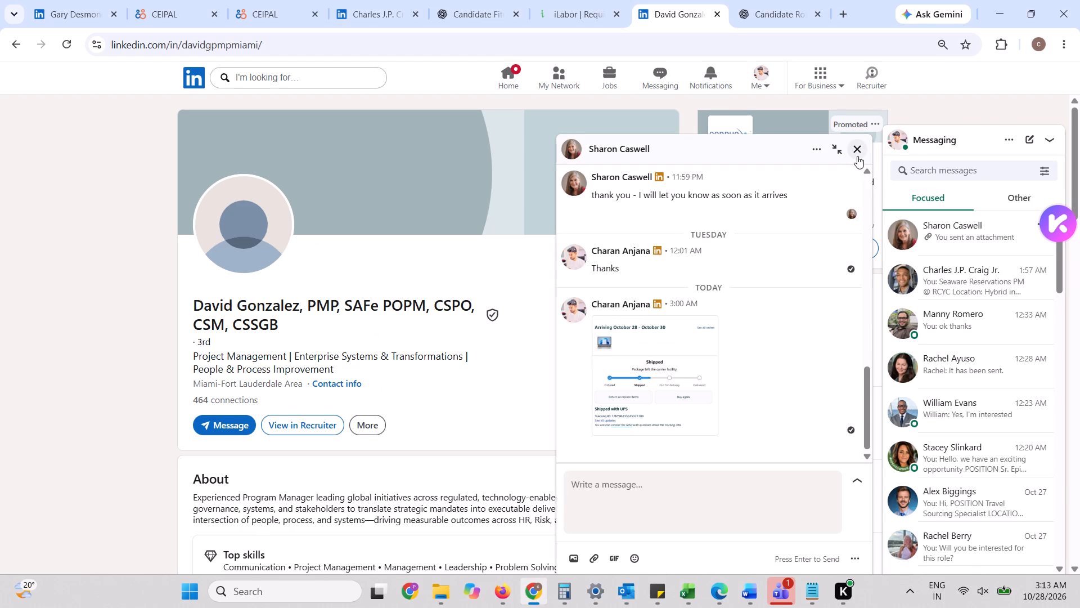
Close the open chat conversation overlapping the project management candidate's LinkedIn profile.
click(857, 156)
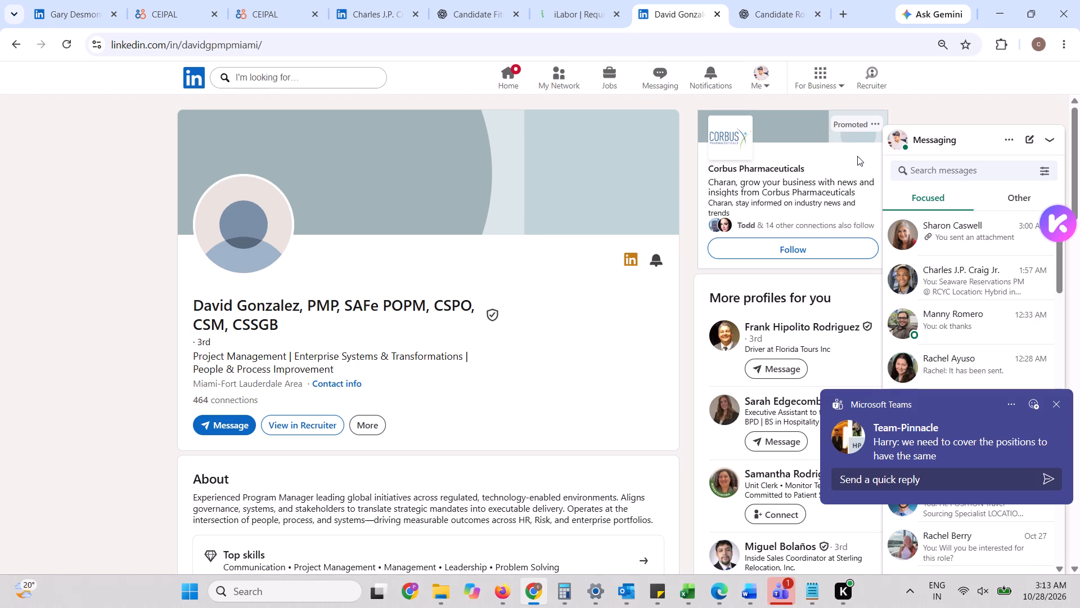
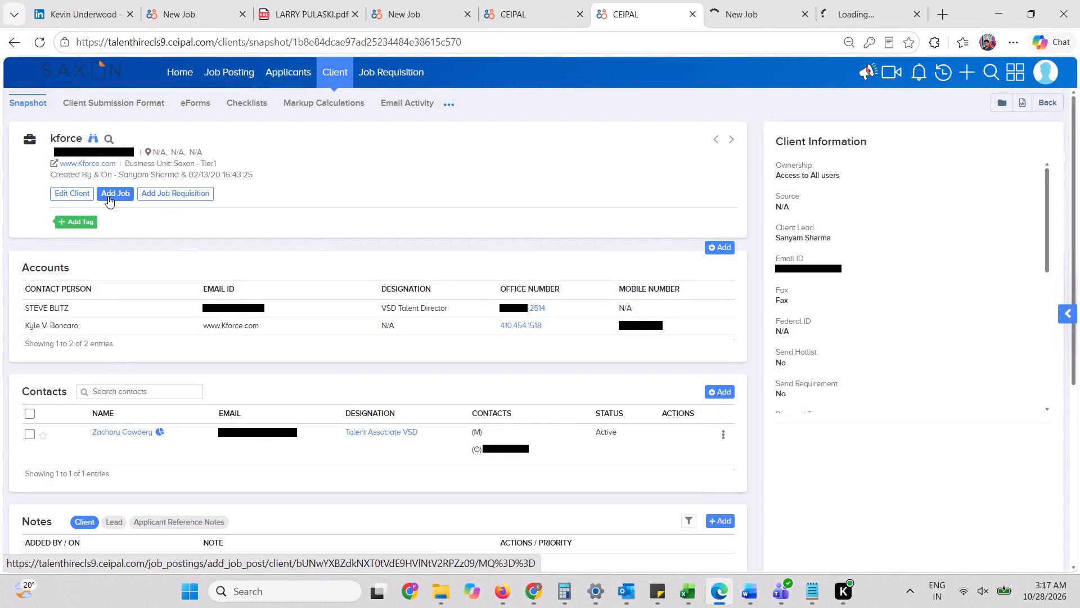
Open additional new job posting forms for the kforce client and switch to the first new form.
ctrl+click(108, 196)
ctrl+click(108, 196)
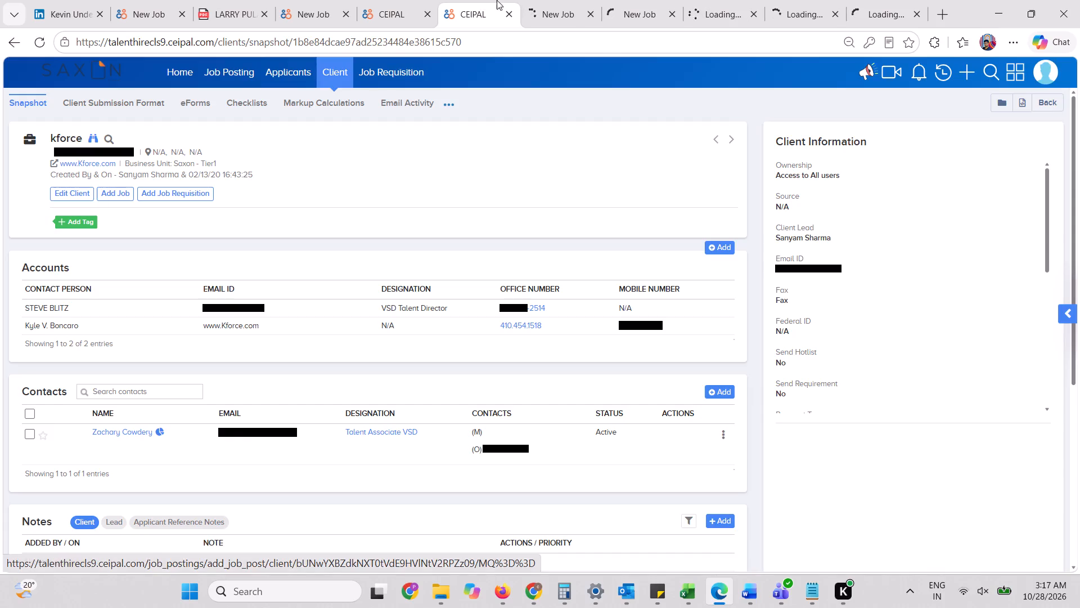
click(533, 0)
scroll(351, 363, down, 4)
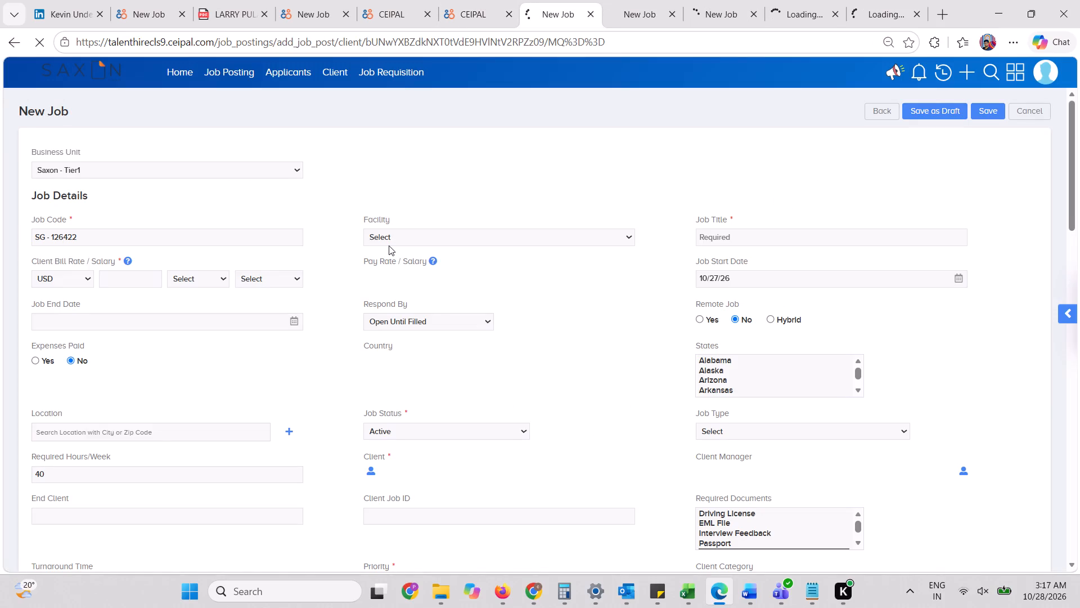
Paste the copied Paid Media Coordinator requirement table into the Job Description field of the new job.
scroll(351, 363, down, 7)
click(251, 287)
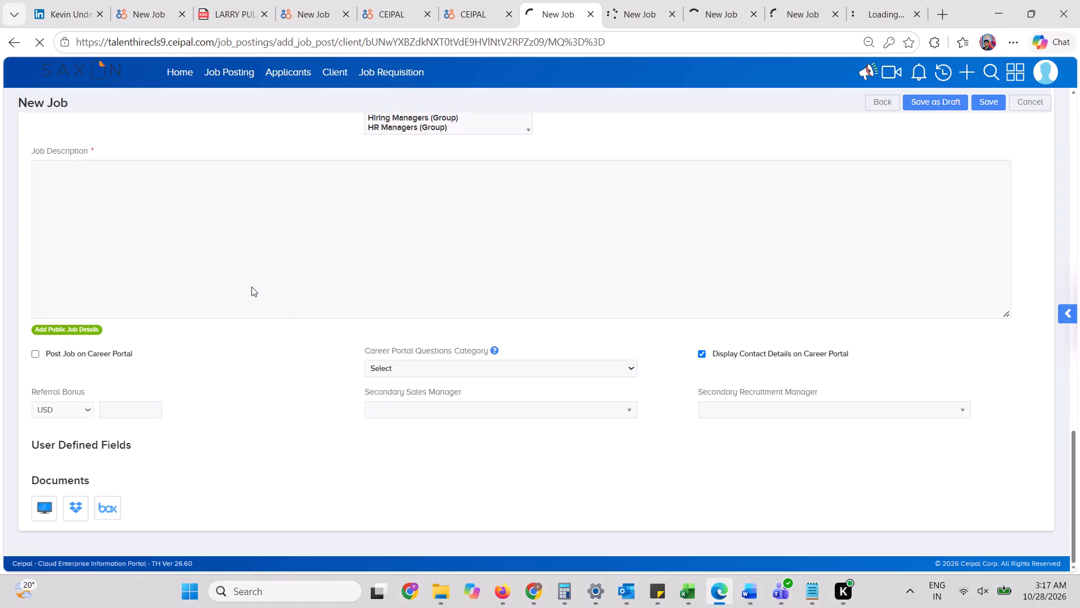
scroll(251, 287, up, 2)
scroll(270, 356, down, 4)
scroll(270, 356, up, 1)
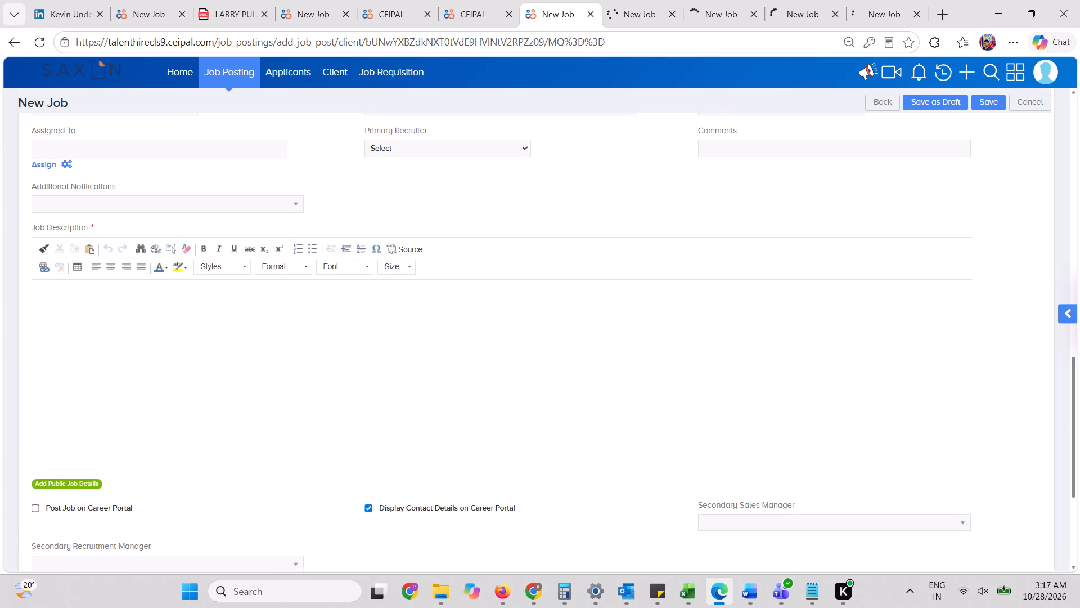
scroll(270, 356, up, 1)
click(270, 356)
key(ctrl+v)
Copy the position name from the job description into the Job Title field as "Paid Media Coordinator", without leading spaces.
scroll(270, 356, up, 8)
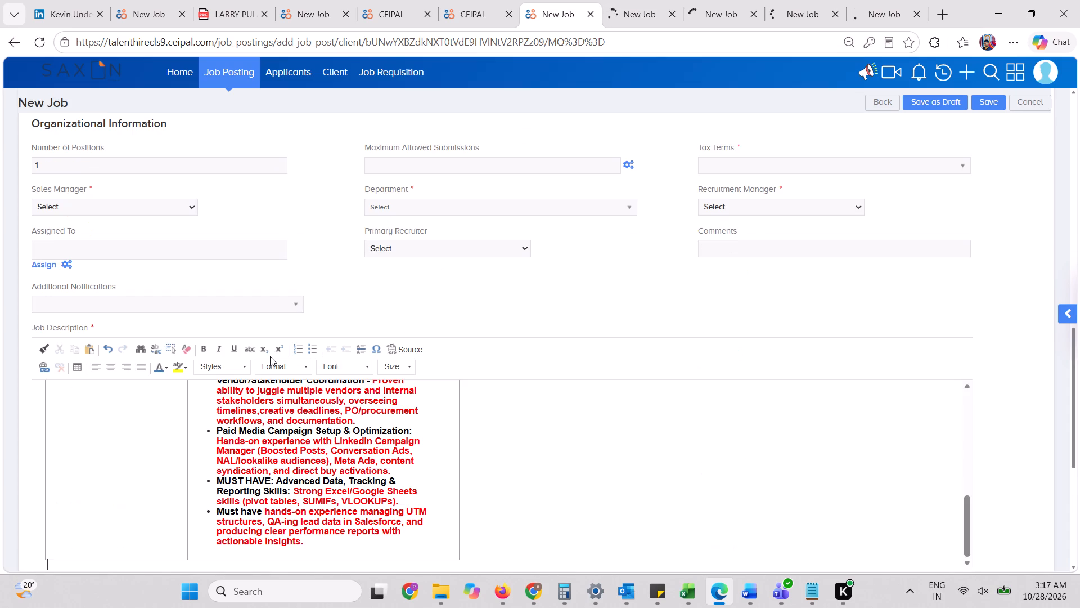
scroll(270, 356, down, 2)
scroll(269, 425, down, 2)
scroll(269, 425, up, 1)
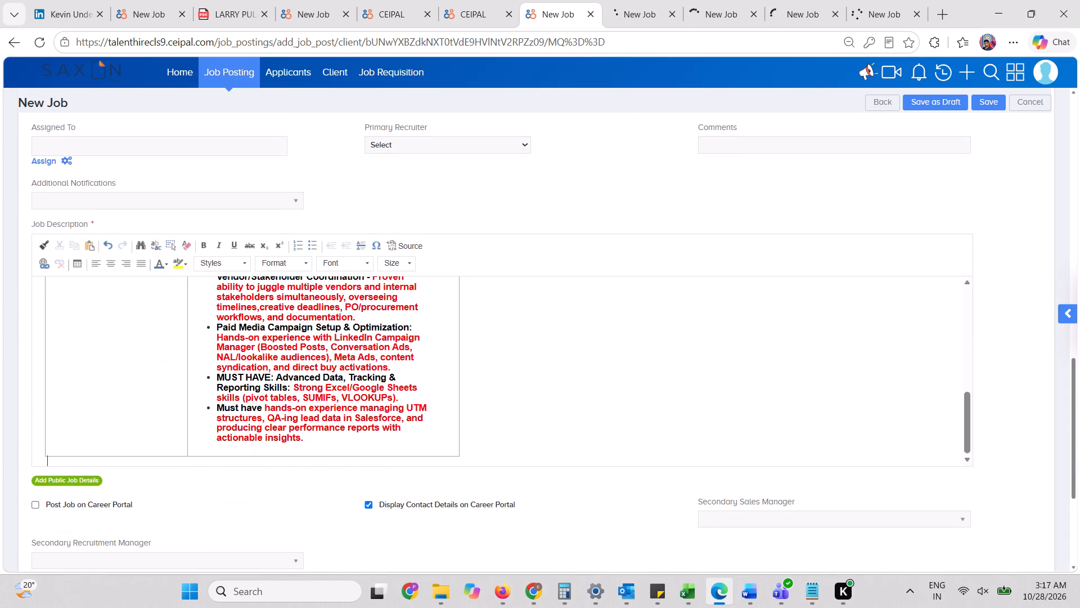
scroll(269, 425, up, 4)
drag(339, 306, 212, 301)
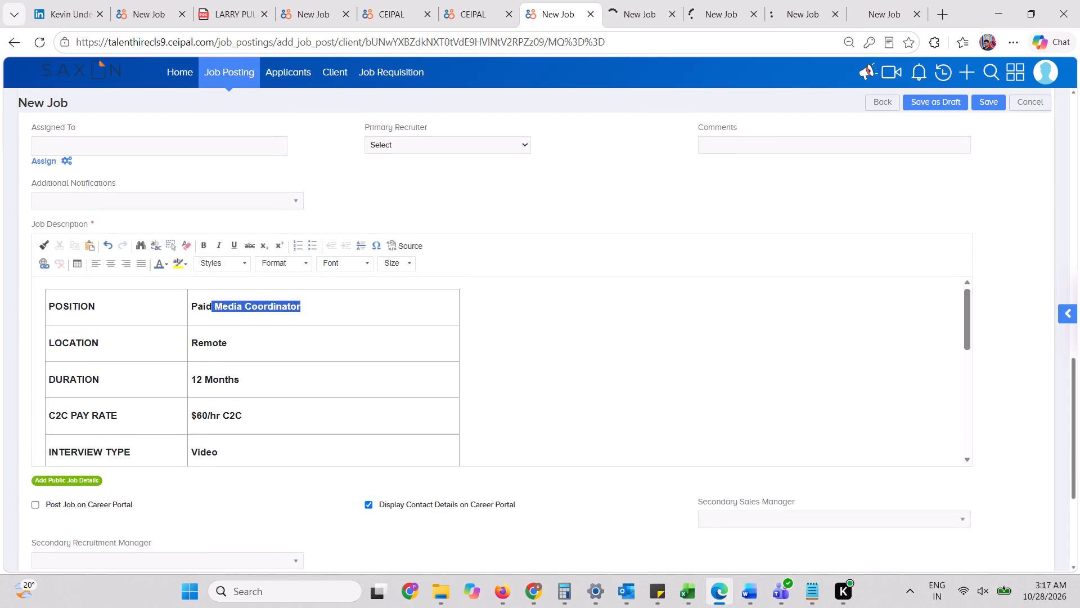
drag(212, 301, 183, 306)
key(ctrl+c)
key(ctrl+c)
scroll(183, 306, up, 12)
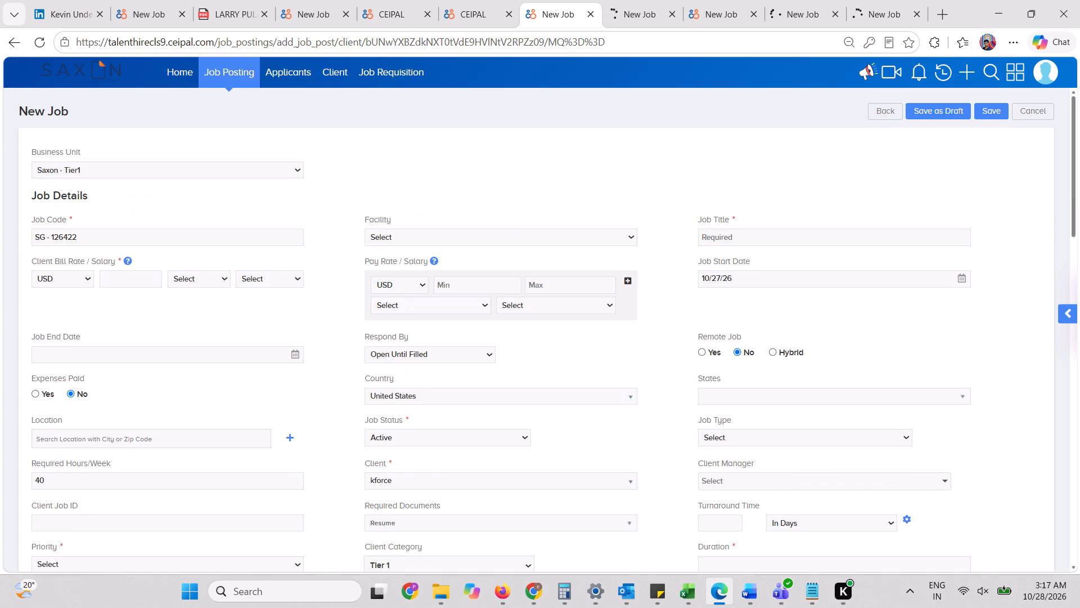
click(740, 237)
key(ctrl+v)
drag(745, 238, 529, 213)
key(BackSpace)
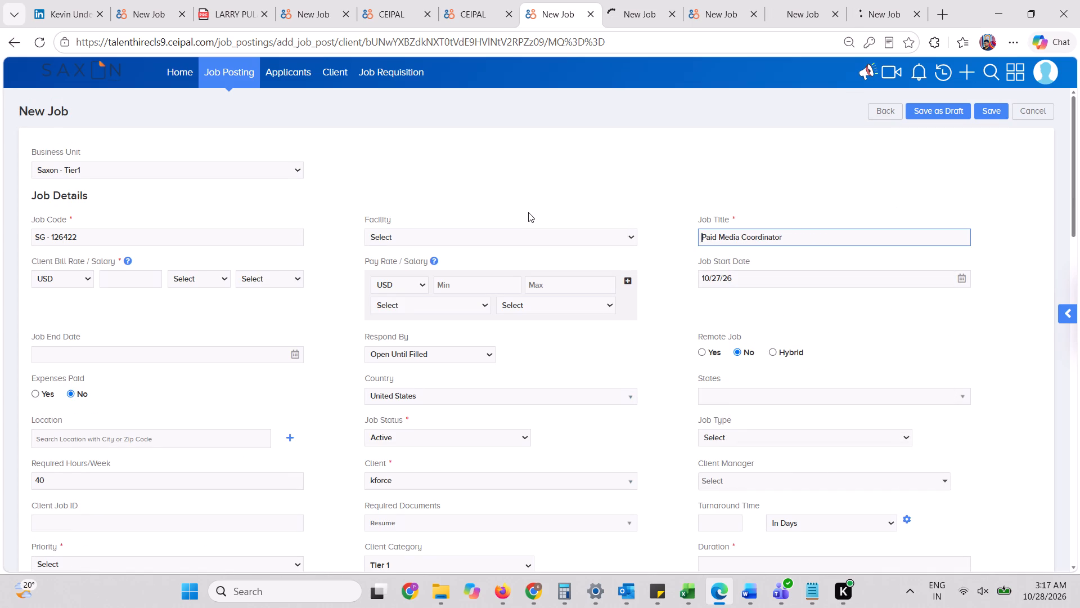
click(528, 212)
Search the Country list for "uni" and select United States.
click(389, 400)
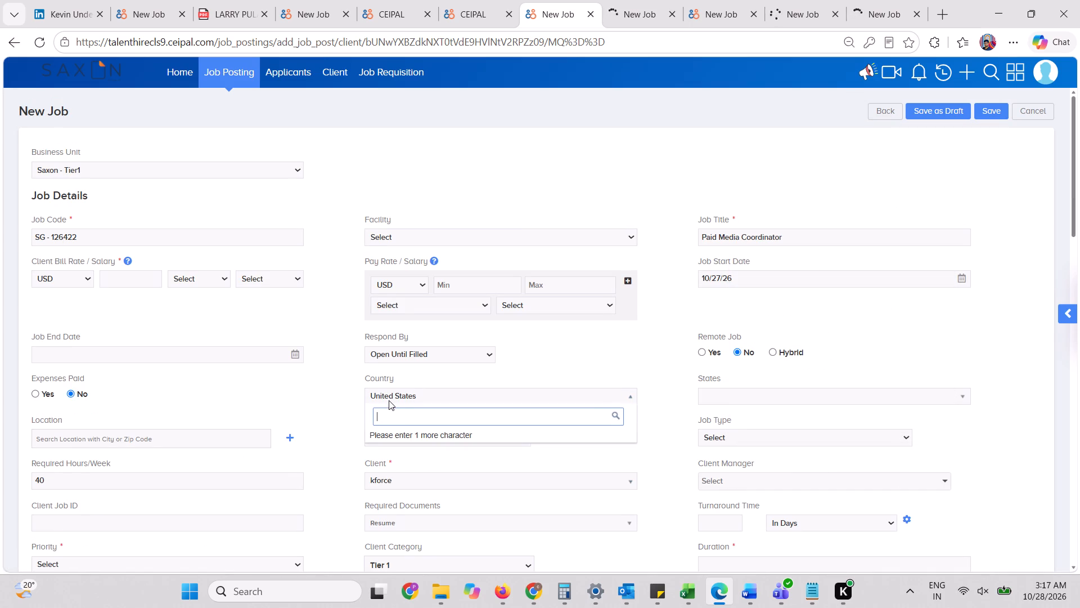
text(uni)
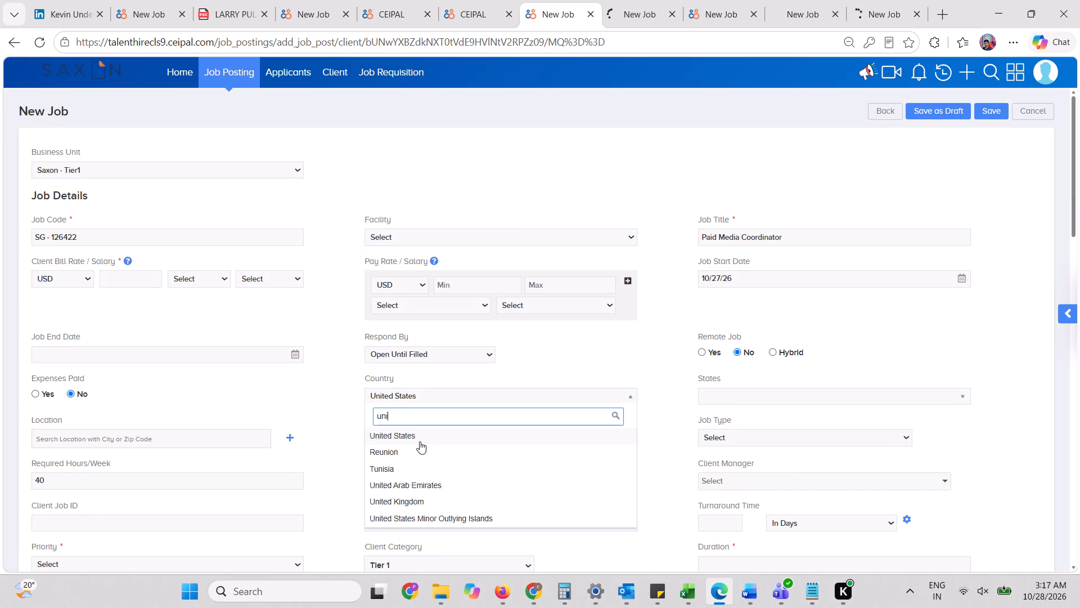
click(419, 434)
Set the Client Bill Rate / Salary to 55 USD, Hourly, with C2C as the employment type.
click(128, 279)
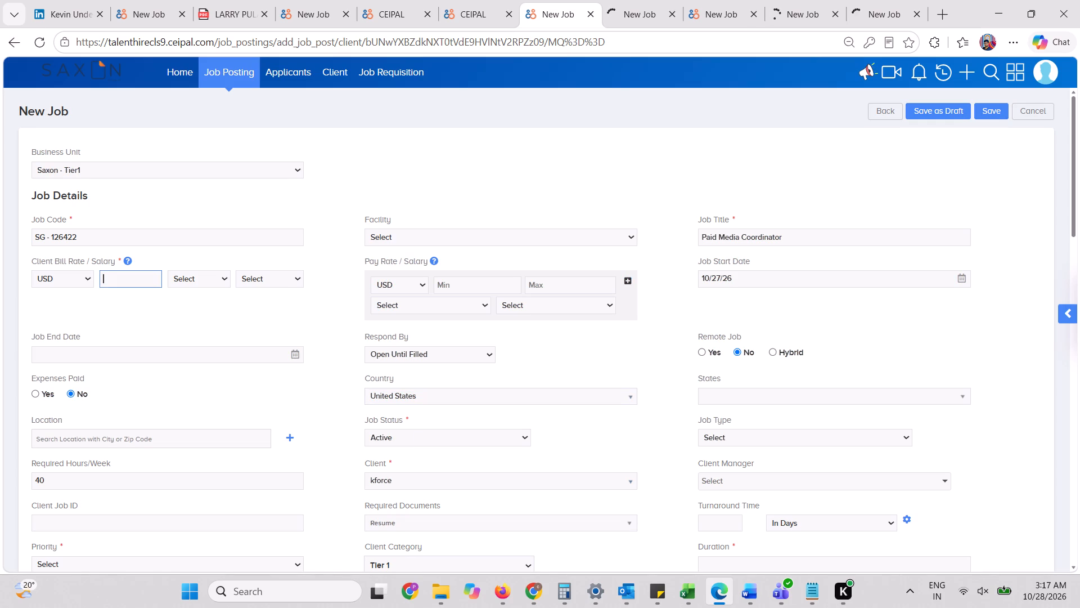
key(5)
key(5)
click(179, 279)
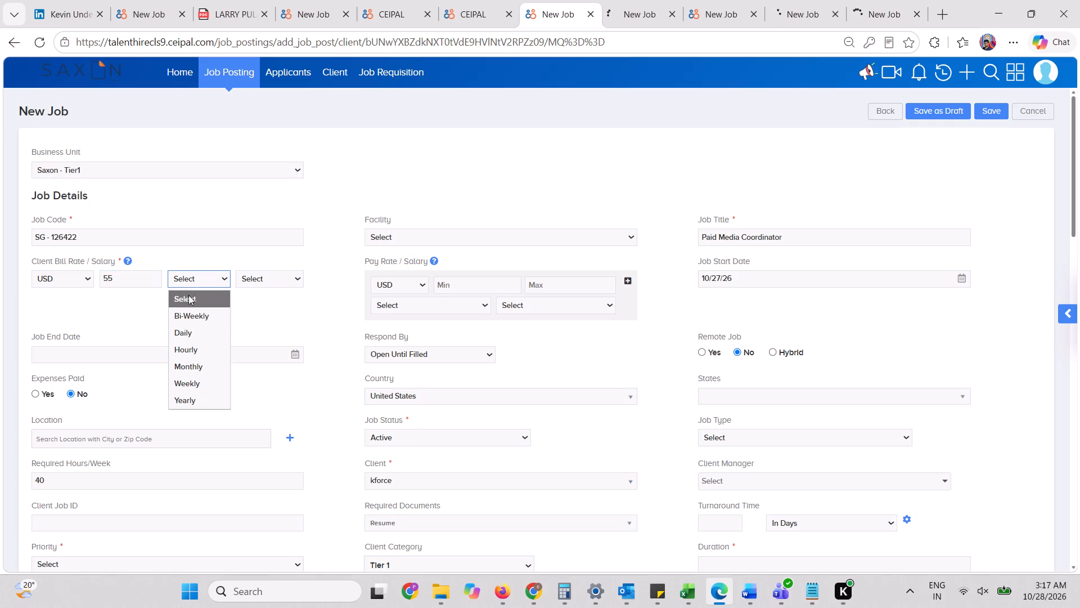
click(186, 346)
click(255, 278)
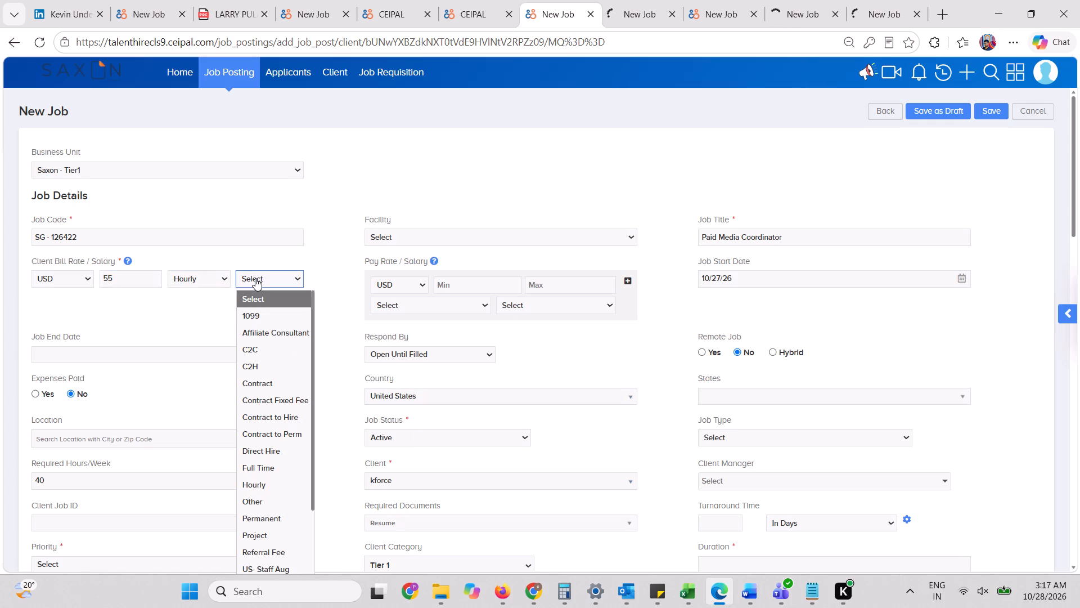
click(260, 348)
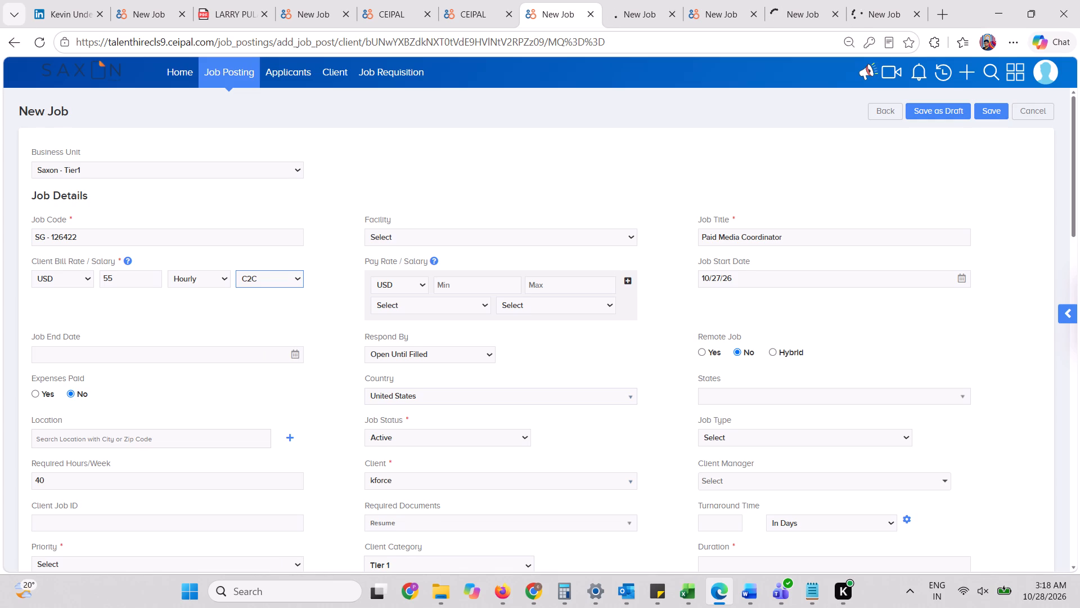
Fill in the required Duration field with 12.
scroll(260, 348, down, 2)
scroll(701, 377, down, 1)
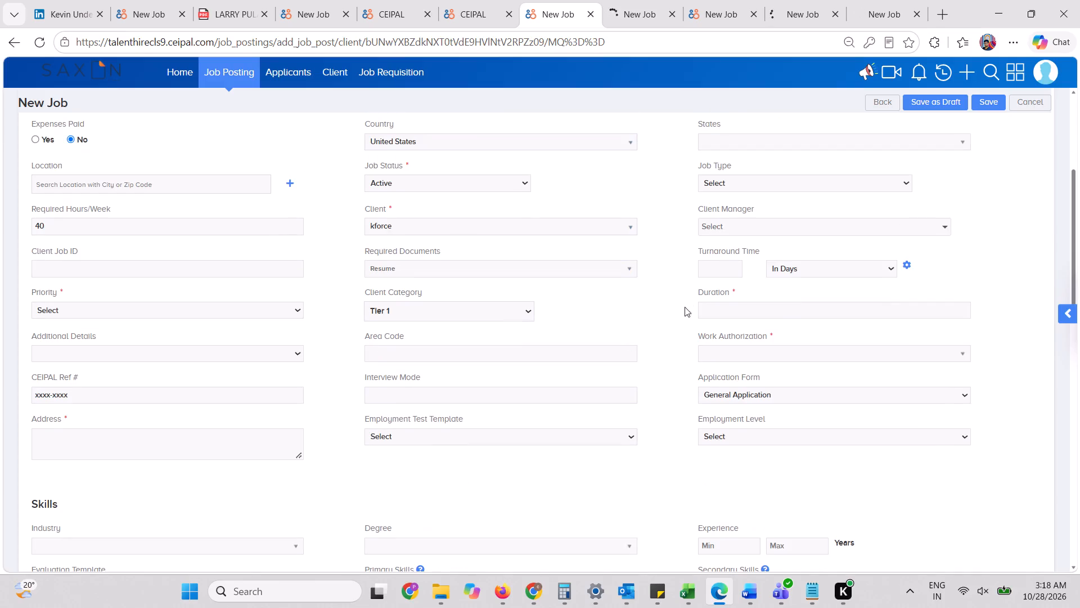
click(710, 310)
click(762, 367)
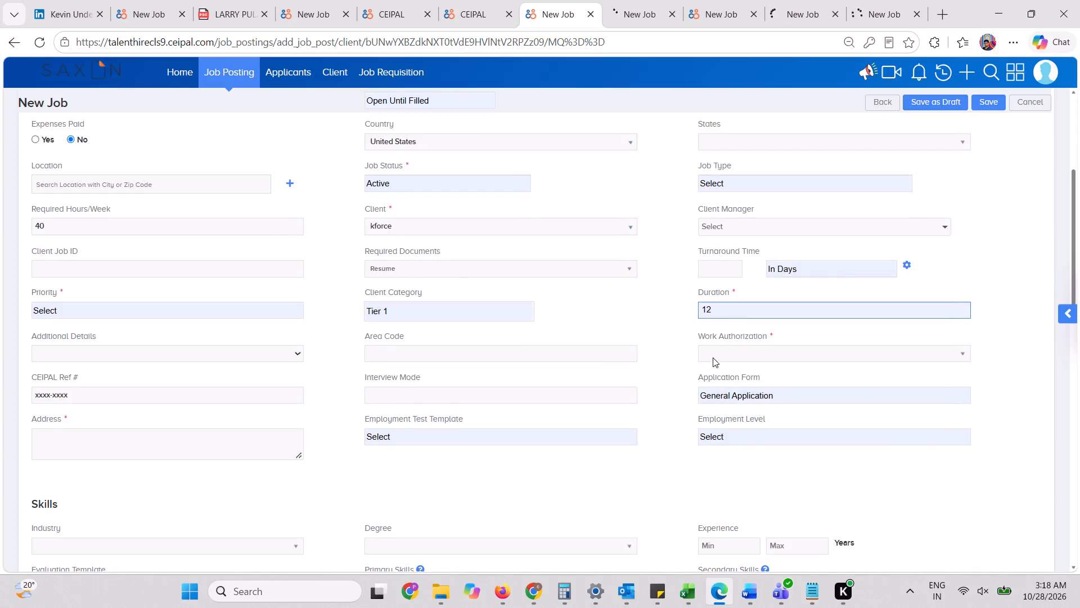
click(650, 338)
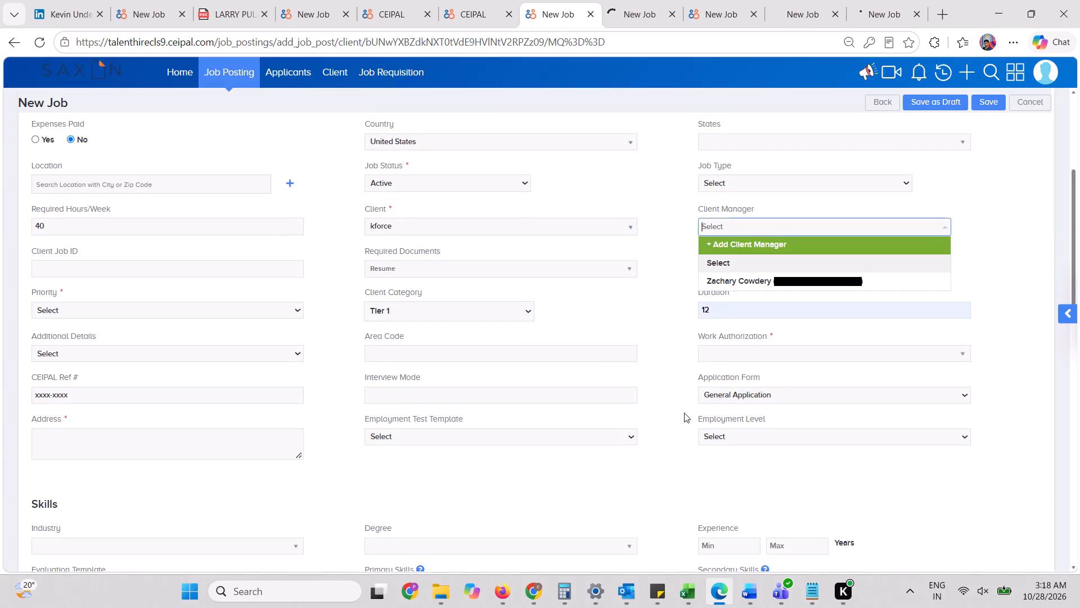
Search the Work Authorization options for "citi" and select Citizen.
click(715, 353)
text(citi)
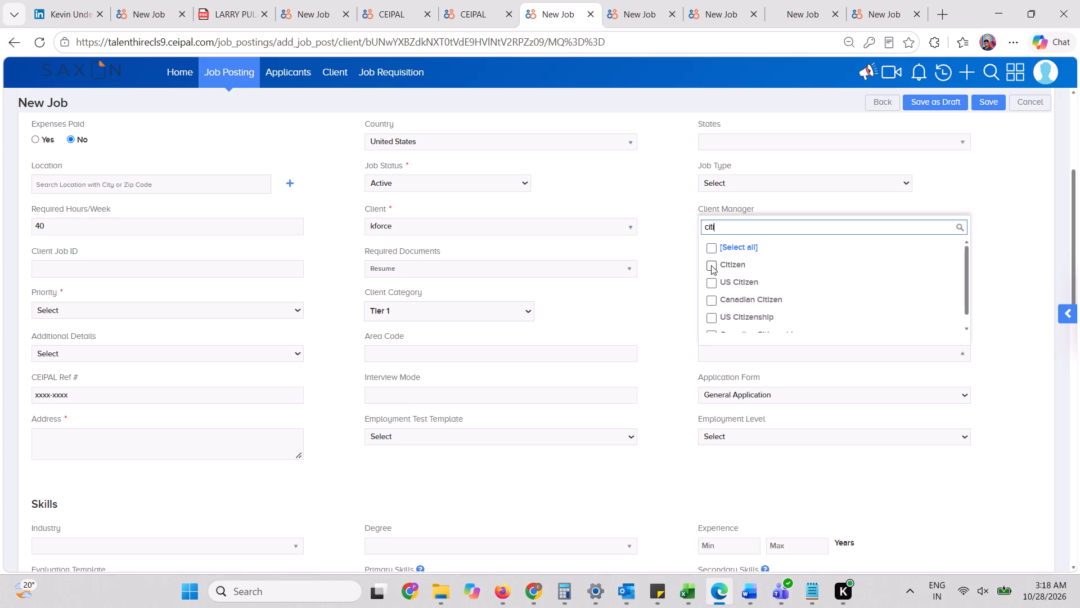
click(711, 266)
click(649, 280)
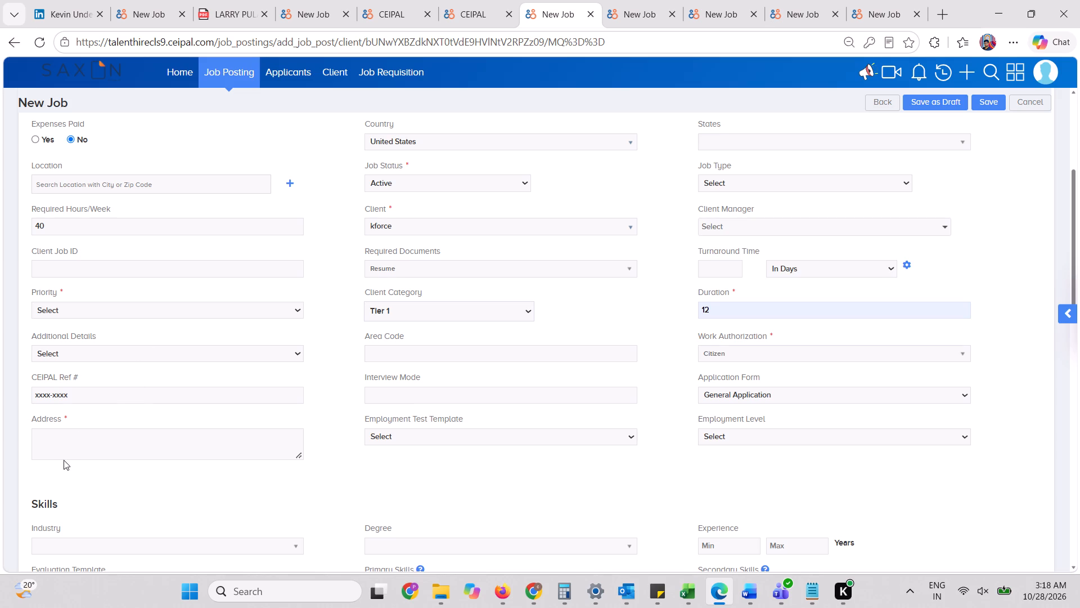
Enter a single period as a placeholder in the required Address field.
click(67, 460)
click(70, 456)
key(period)
Set the job's Priority to Tier 1.
click(75, 314)
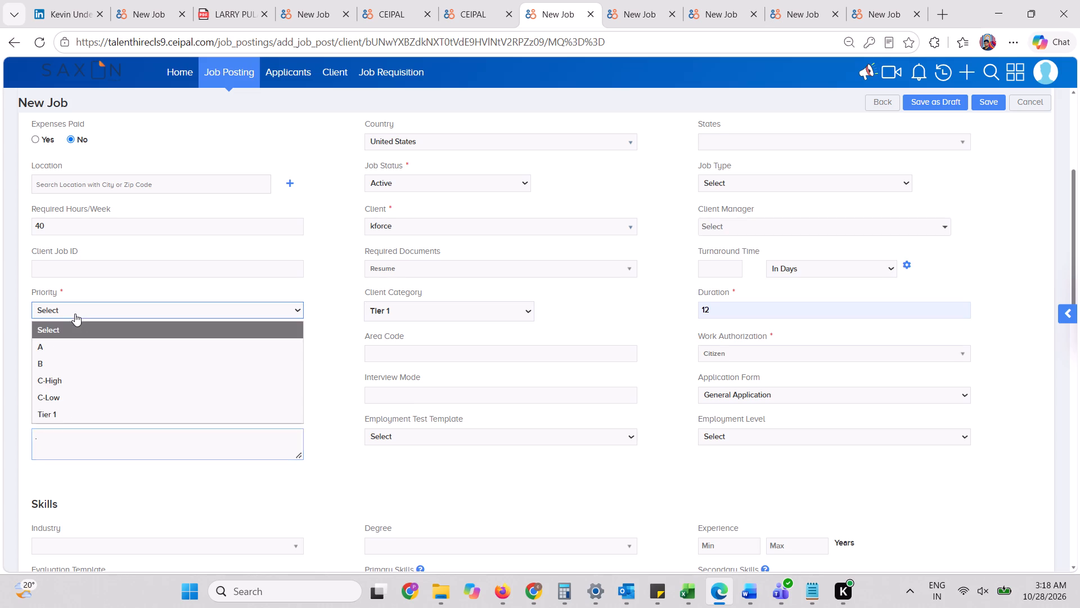
click(76, 421)
Select C2C as the Tax Terms in the Organizational Information section.
scroll(76, 421, down, 2)
scroll(90, 371, down, 1)
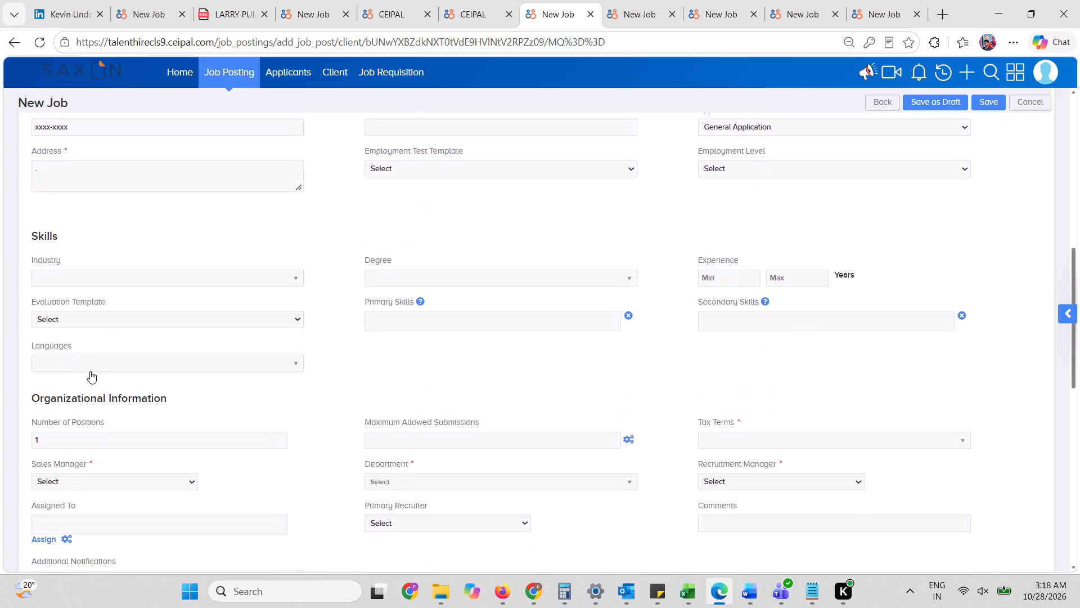
scroll(90, 371, down, 1)
scroll(664, 380, down, 1)
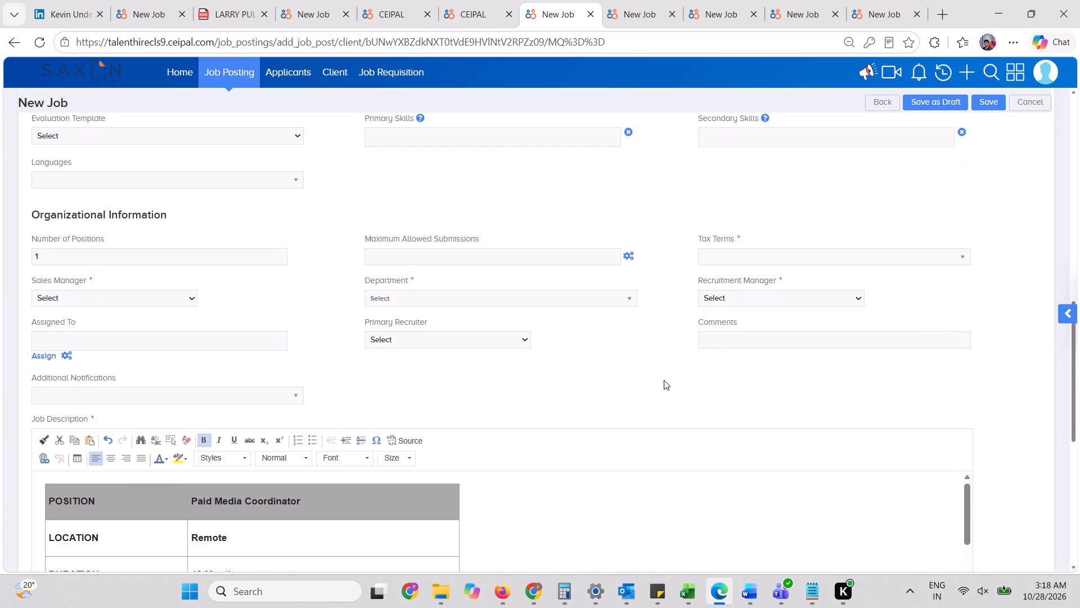
scroll(664, 380, down, 1)
click(730, 251)
scroll(726, 352, down, 1)
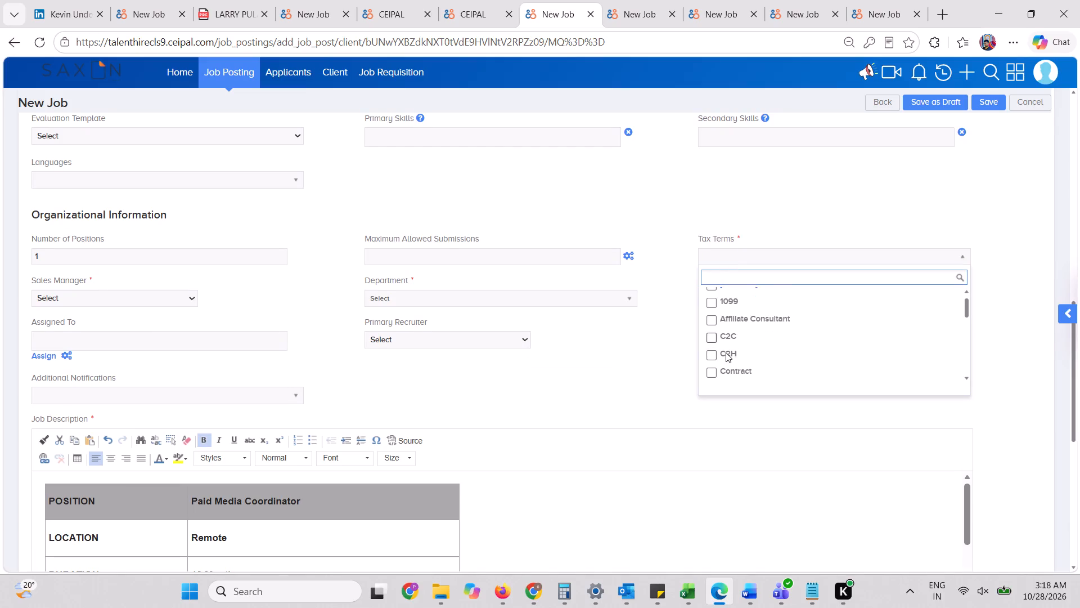
scroll(726, 352, down, 1)
click(709, 333)
click(624, 386)
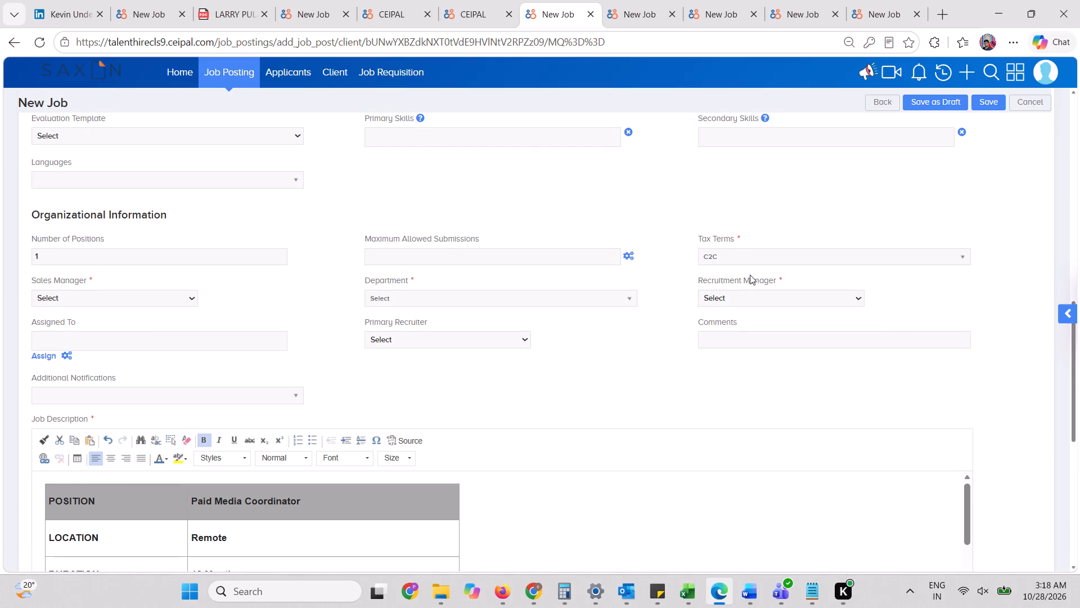
Set the Recruitment Manager to Himanshu in the Organizational Information section.
click(746, 294)
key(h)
key(Return)
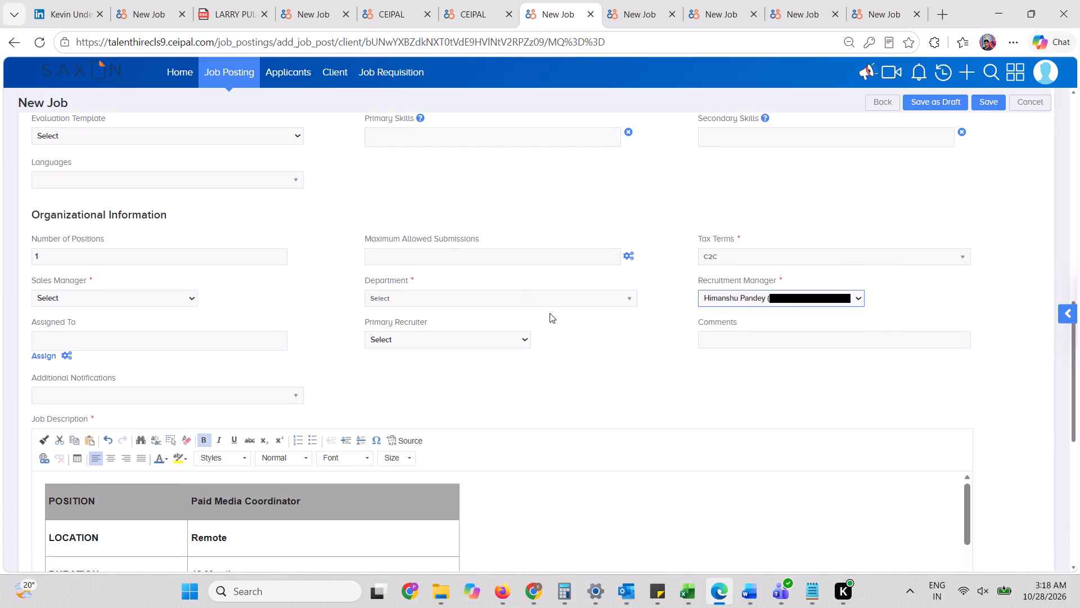
Set the job's Department to Tier1.
click(516, 293)
scroll(399, 359, down, 5)
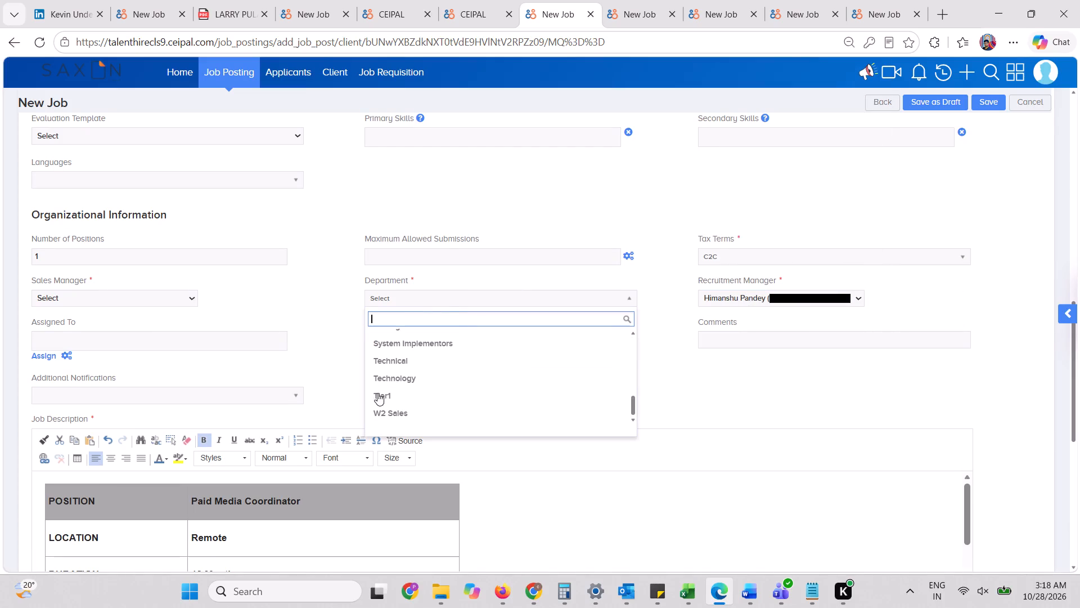
click(379, 394)
Set the Sales Manager to Himanshu.
click(79, 299)
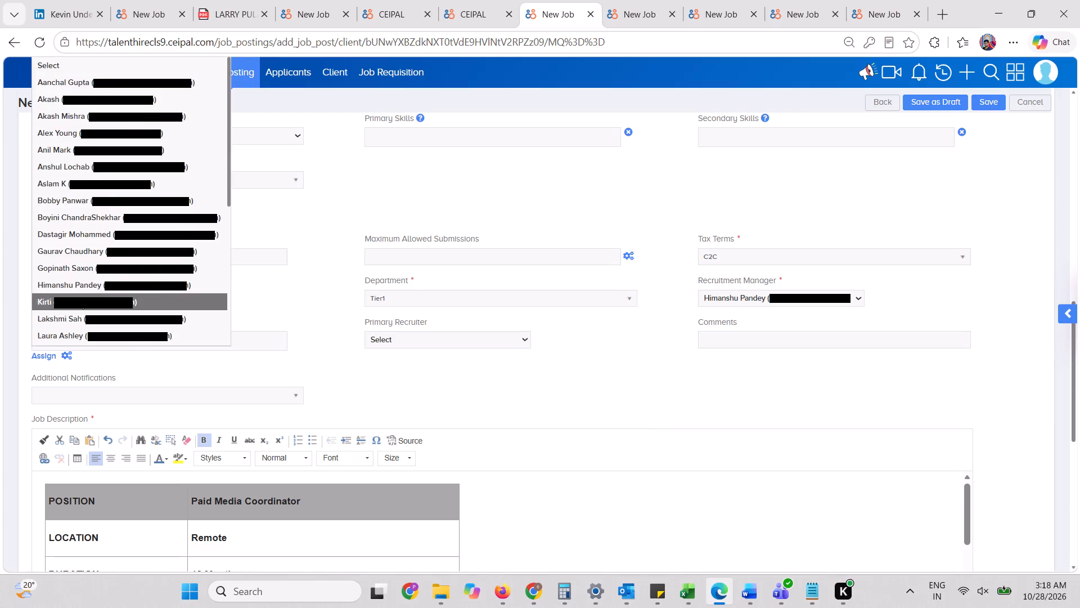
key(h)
key(Return)
Open the team member assignment for the job, search users for "char" and select Charan.
click(40, 354)
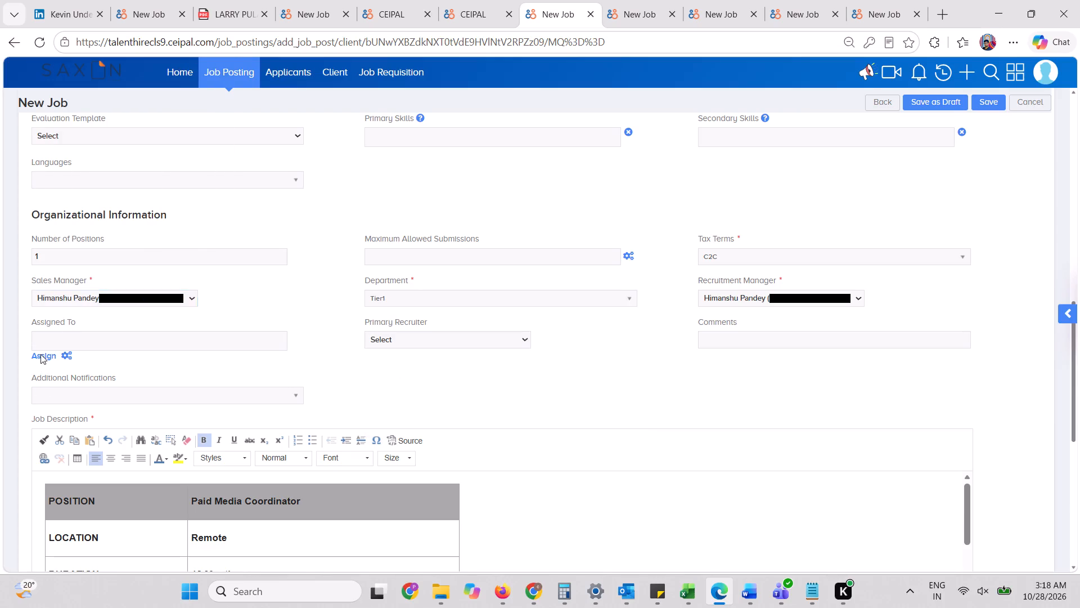
click(436, 150)
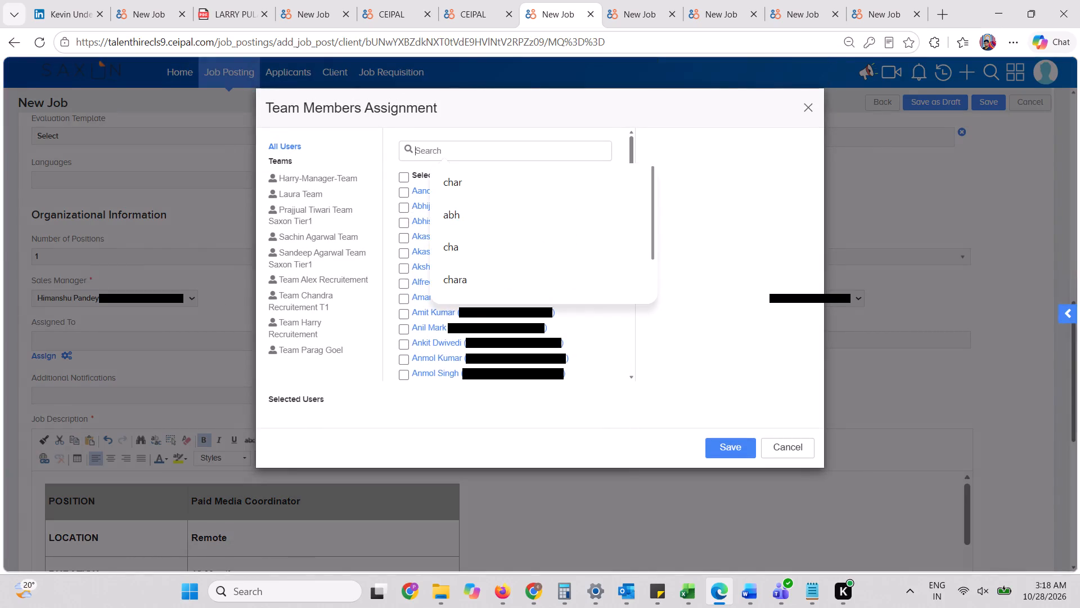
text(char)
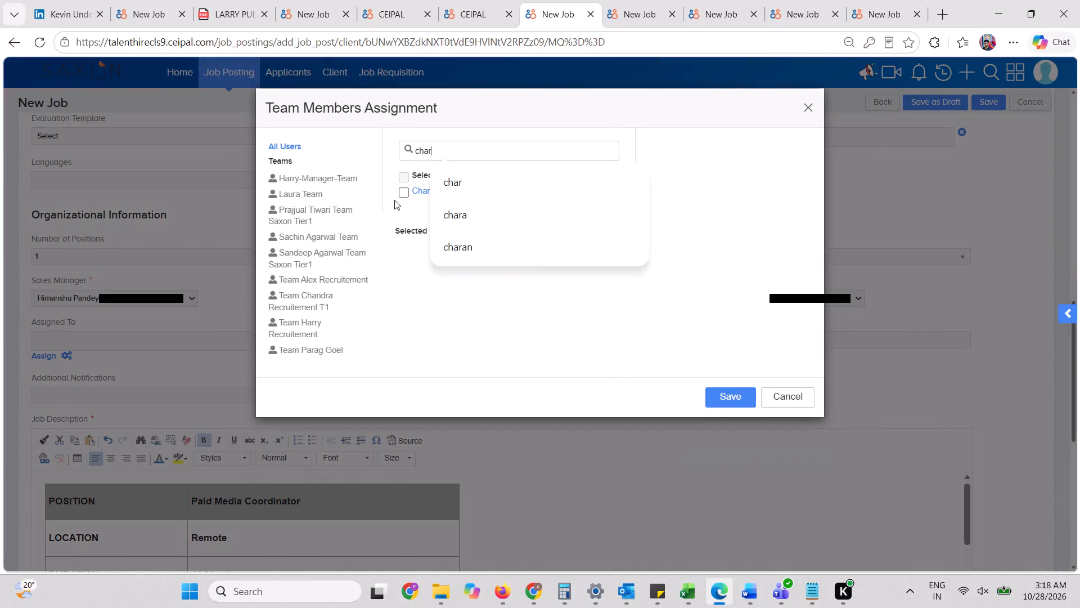
click(401, 196)
Replace the user search with "sag" and add Sagar to the selected users.
click(449, 149)
key(BackSpace)
key(BackSpace)
key(BackSpace)
key(BackSpace)
key(BackSpace)
key(BackSpace)
key(BackSpace)
key(BackSpace)
key(BackSpace)
key(BackSpace)
key(BackSpace)
key(BackSpace)
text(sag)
click(402, 191)
Replace the user search with "ayu" and add Ayush to the selected users.
click(436, 155)
key(BackSpace)
key(BackSpace)
key(BackSpace)
key(BackSpace)
key(BackSpace)
key(BackSpace)
key(BackSpace)
key(BackSpace)
key(BackSpace)
key(BackSpace)
key(BackSpace)
key(BackSpace)
key(BackSpace)
key(BackSpace)
key(BackSpace)
key(BackSpace)
key(BackSpace)
key(BackSpace)
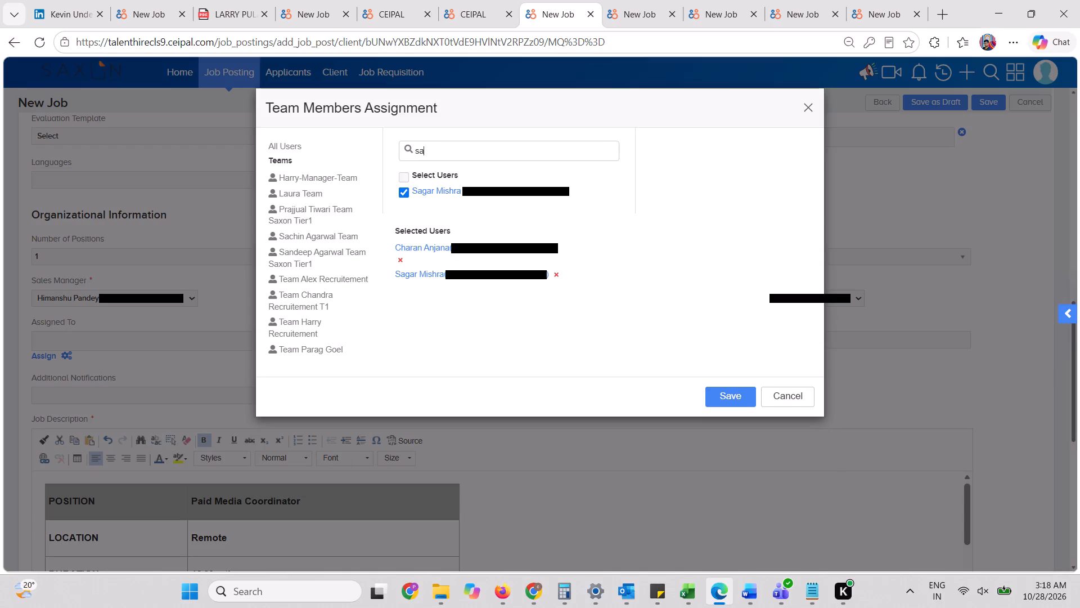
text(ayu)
click(411, 187)
Replace the user search with "abh", add Abhishek to the selected users and save the team assignment.
click(465, 150)
key(BackSpace)
key(BackSpace)
key(BackSpace)
key(BackSpace)
key(BackSpace)
key(BackSpace)
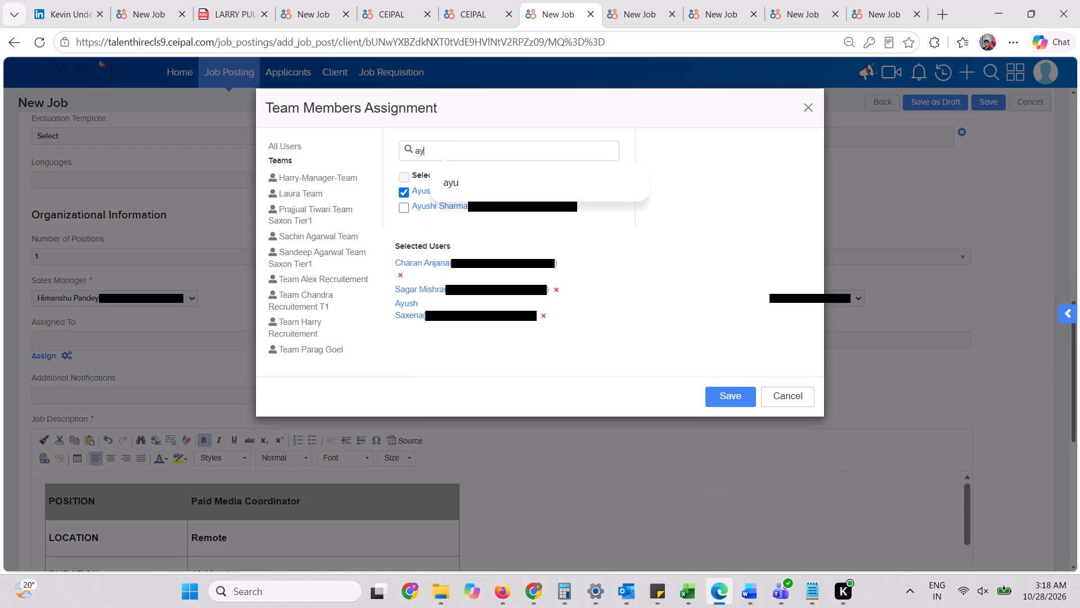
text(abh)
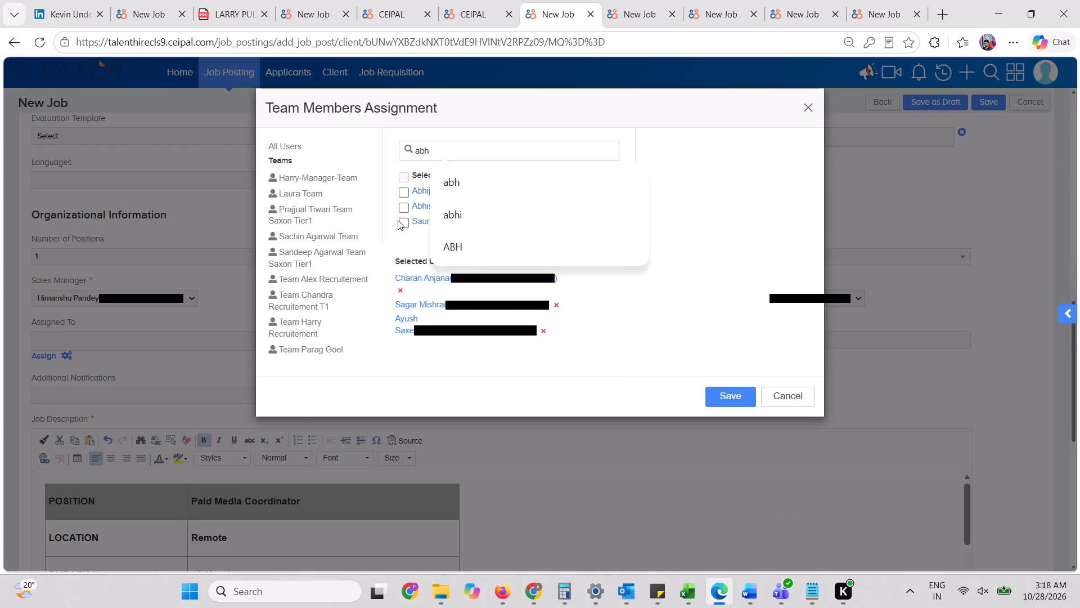
click(403, 208)
click(715, 408)
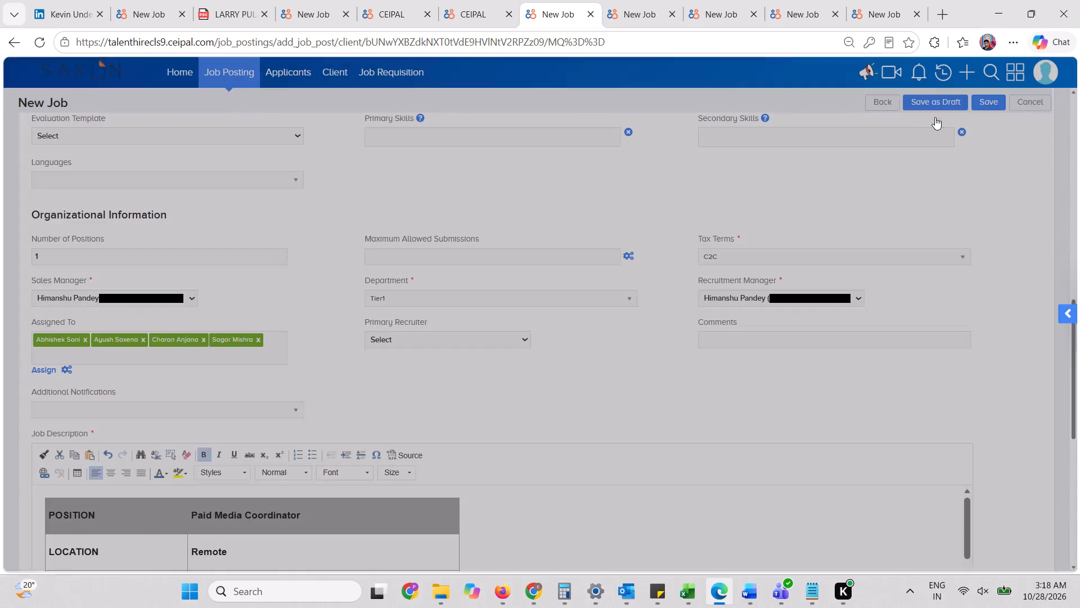
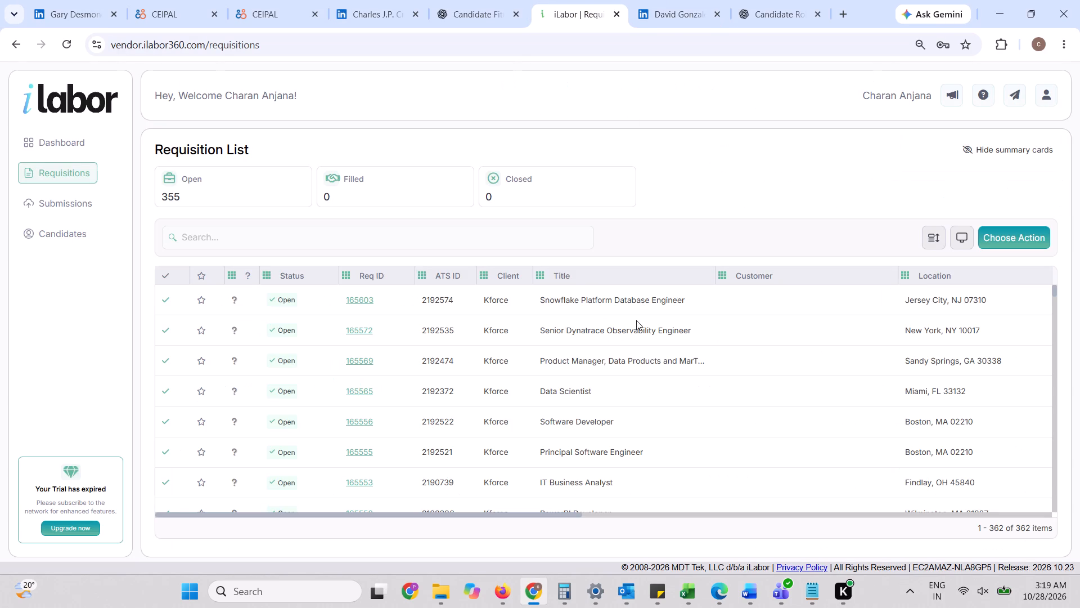
Open the Snowflake Platform Database Engineer requisition 165603 and read its job description, including location, pay rate, visa restrictions and required skills.
scroll(636, 320, up, 1)
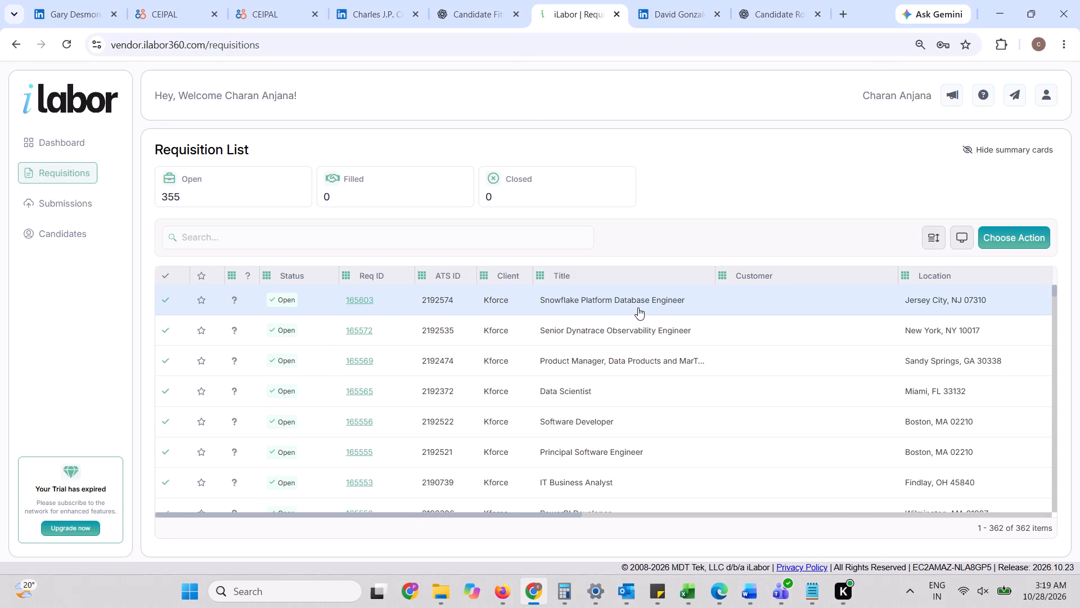
scroll(638, 307, left, 3)
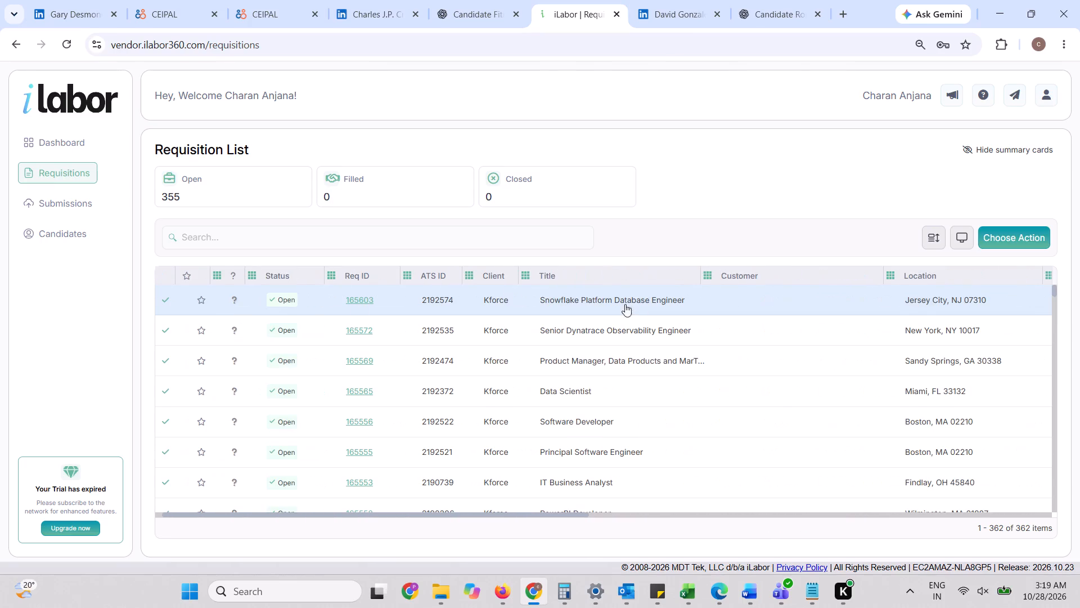
click(354, 299)
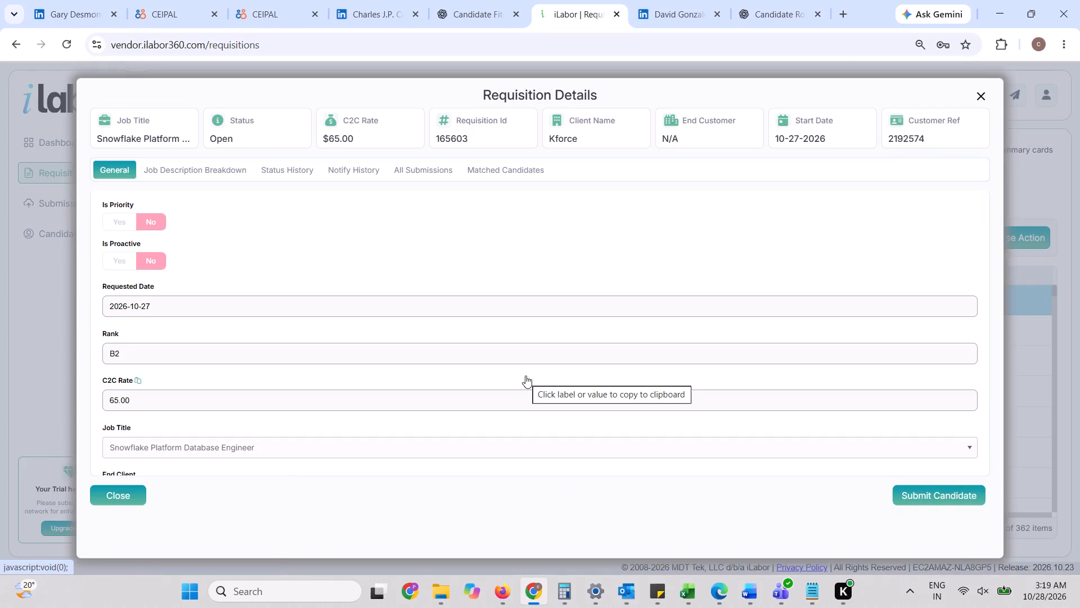
scroll(525, 375, down, 3)
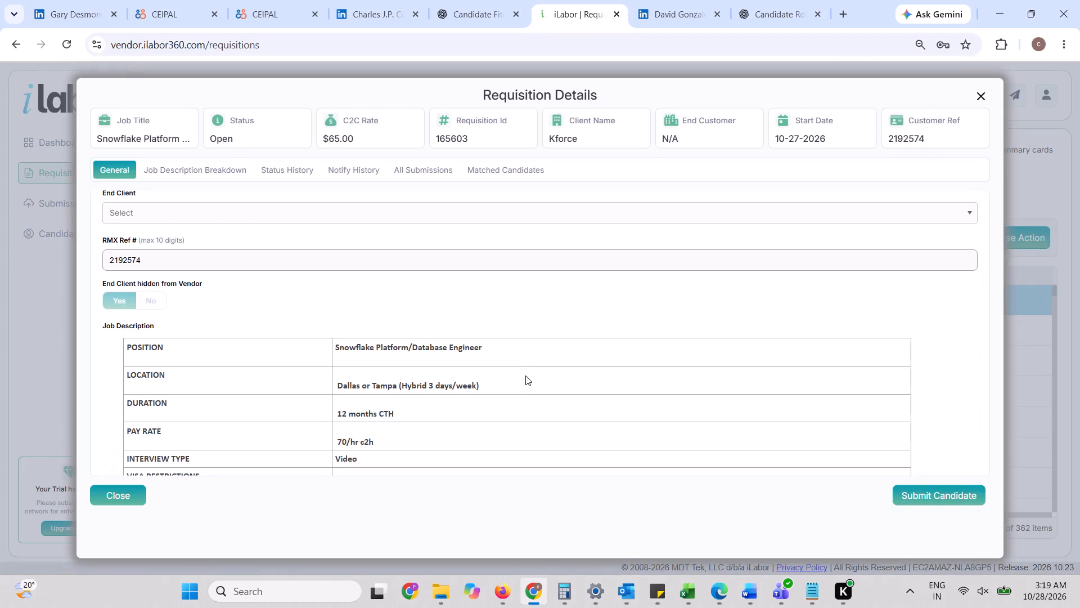
scroll(525, 375, down, 2)
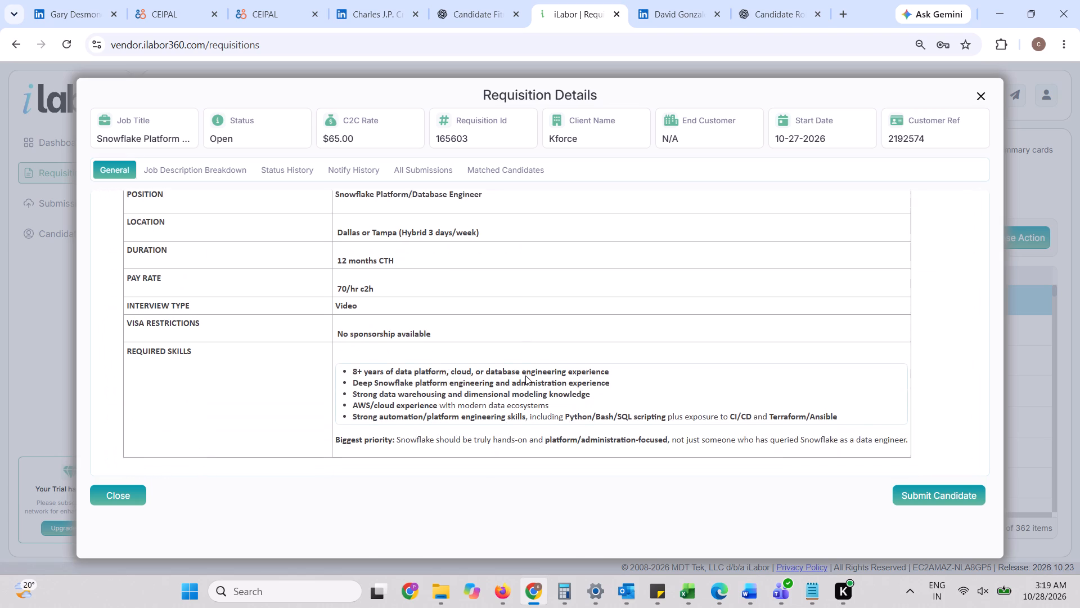
scroll(525, 375, down, 1)
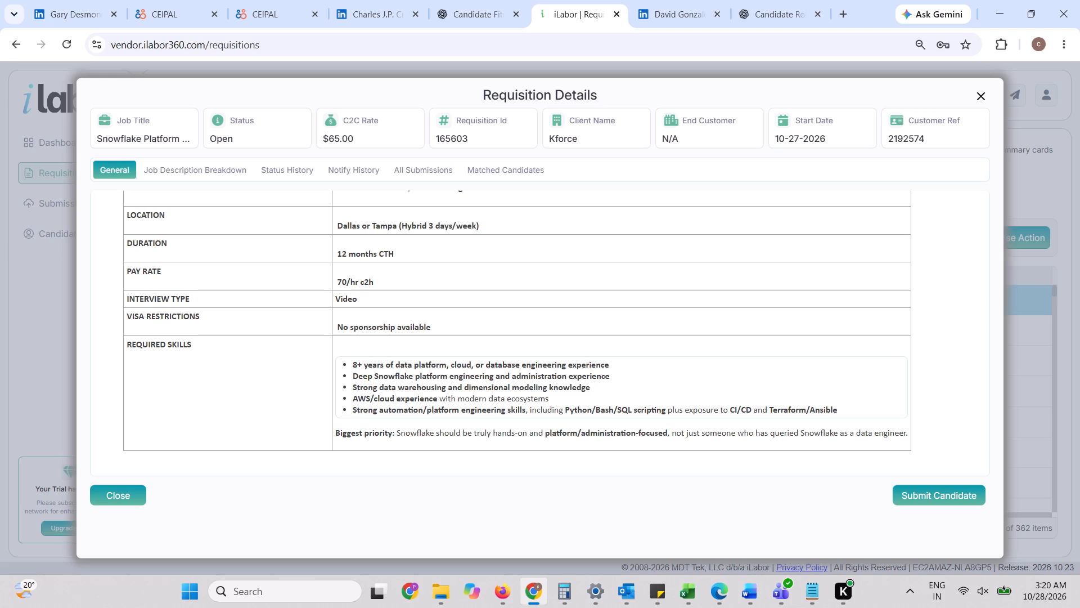
scroll(525, 375, down, 1)
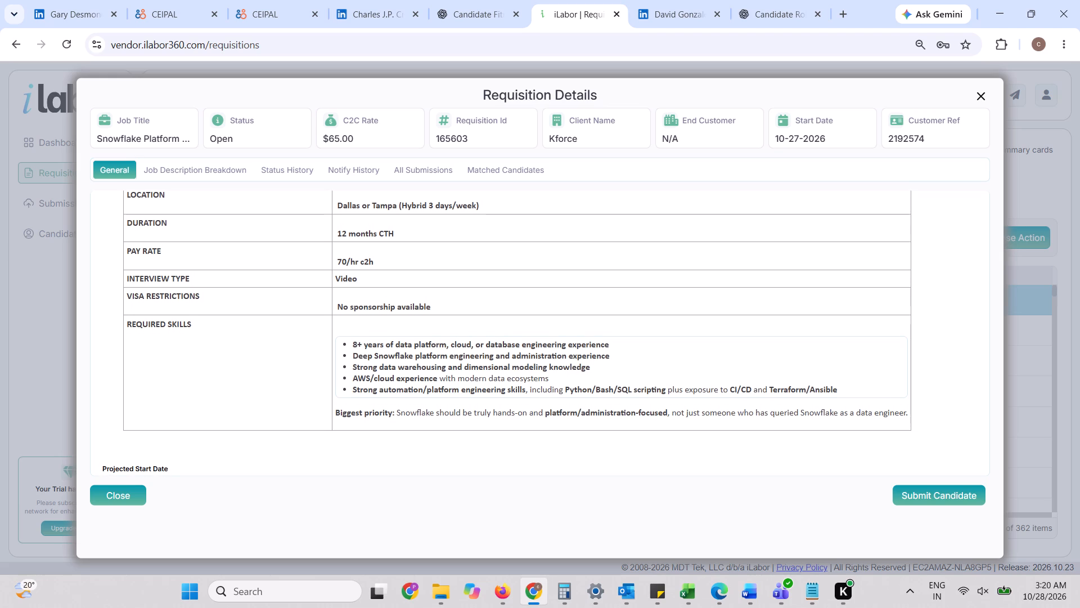
drag(433, 414, 505, 419)
click(505, 419)
drag(505, 419, 593, 406)
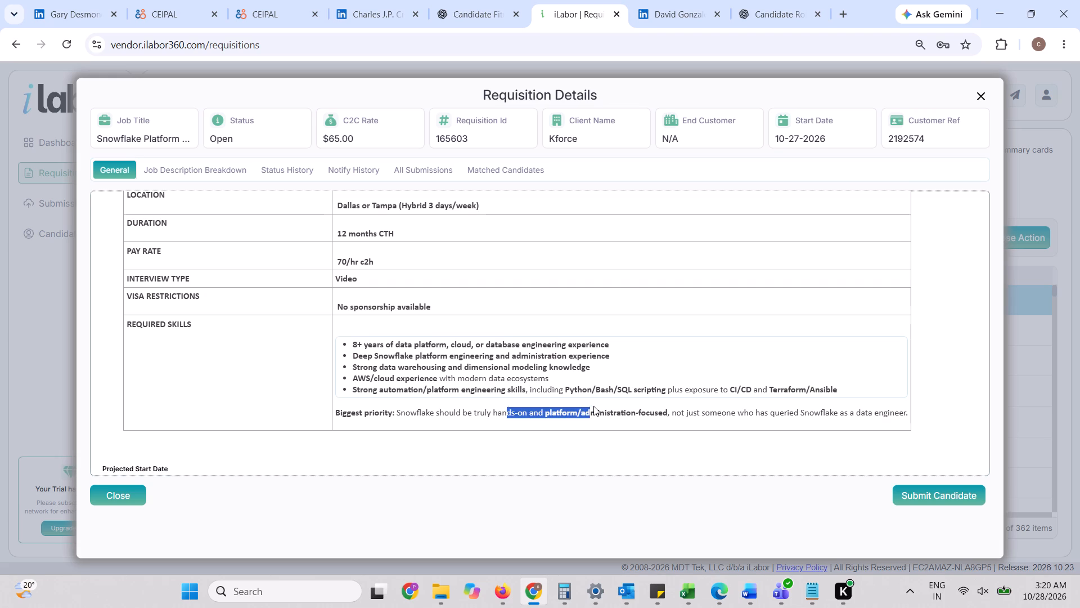
click(593, 406)
Switch to Notepad and add the search string "Snowflake" AND "Platfrom" AND "Admin" below the highlighted line, separated by a blank line.
click(818, 588)
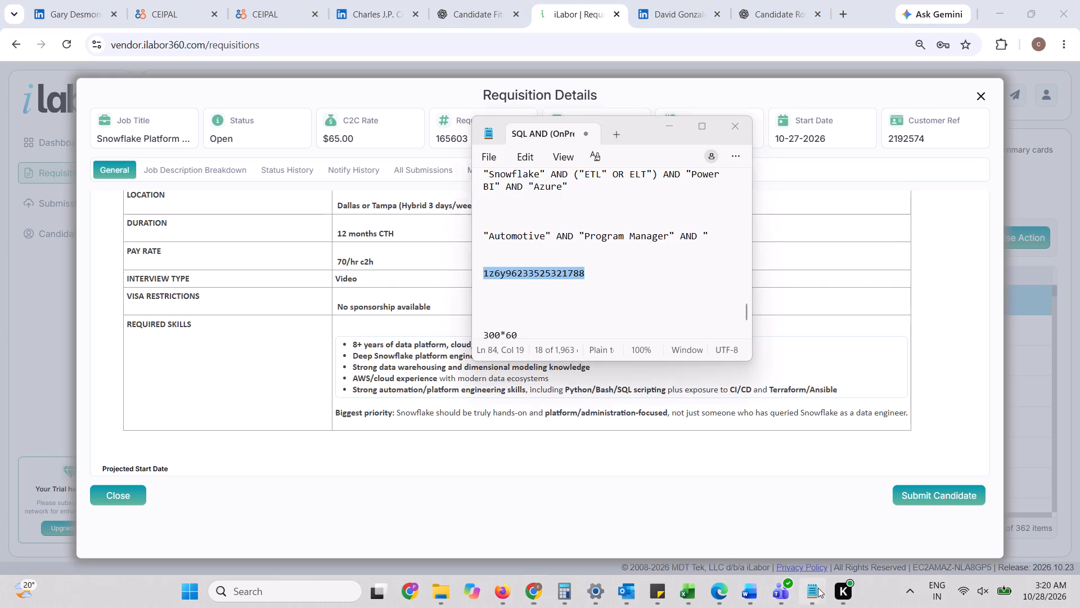
key(Right)
key(Return)
key(Return)
text("Snowflake" AND "Plator)
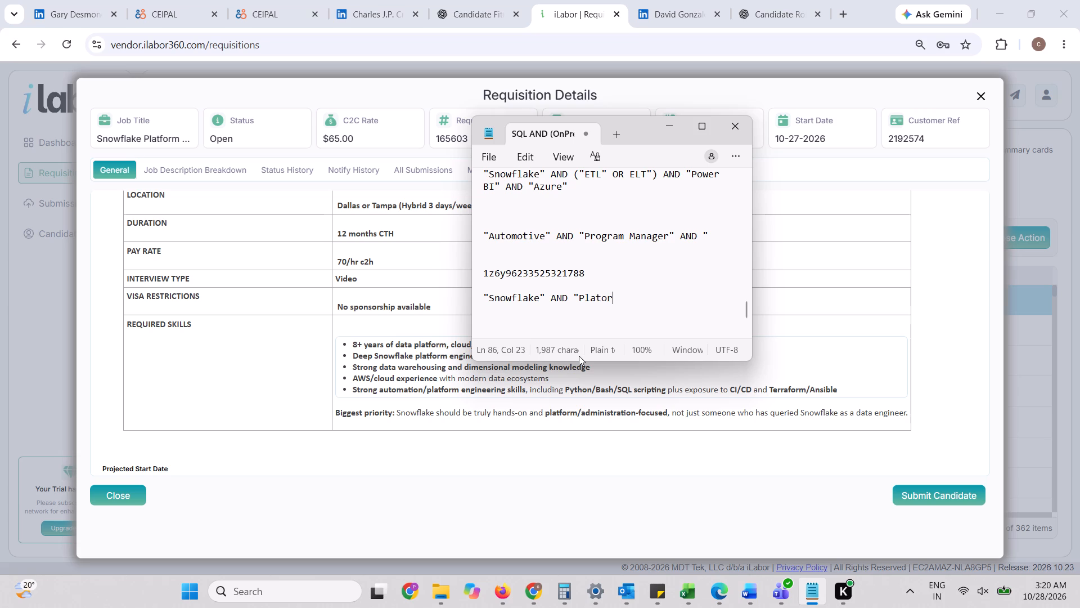
key(BackSpace)
key(BackSpace)
text(from" AND "Admin")
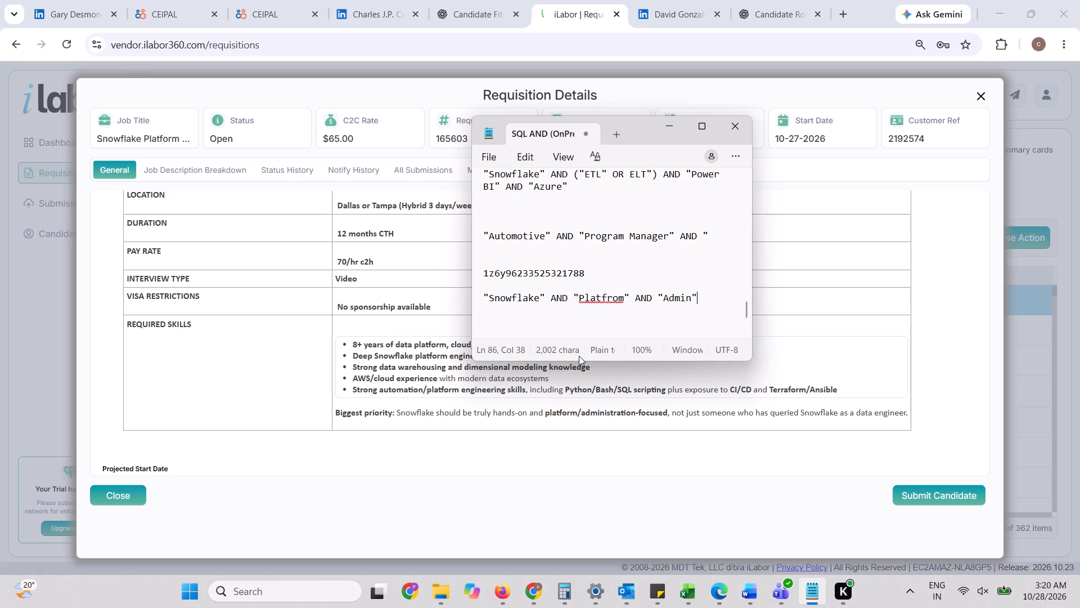
right_click(595, 294)
click(575, 313)
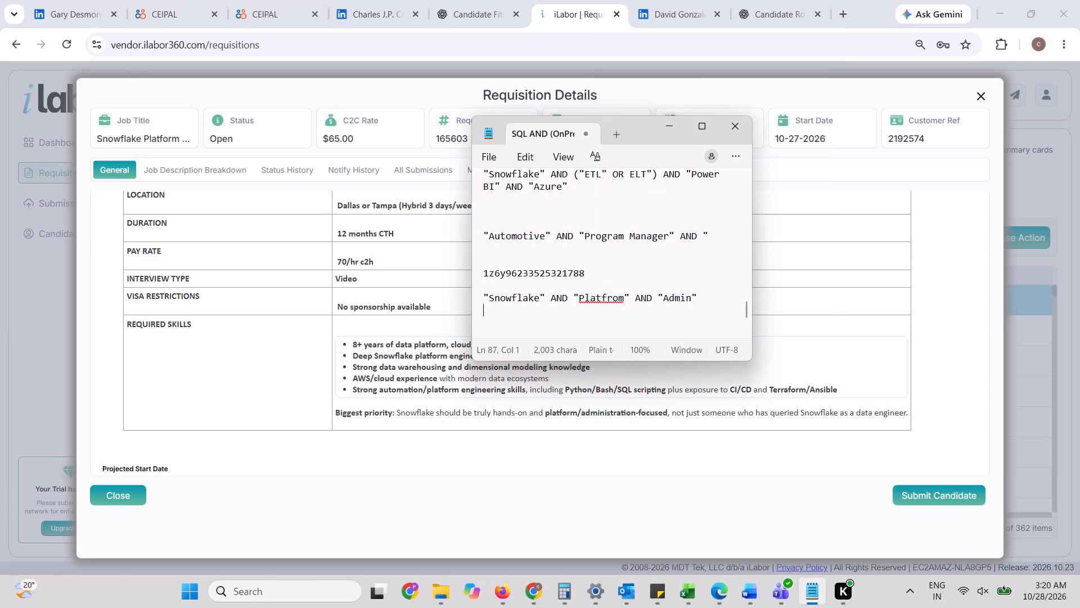
Correct the spelling of "Platform" in the Snowflake search string at the end of the note.
click(611, 301)
key(BackSpace)
key(Right)
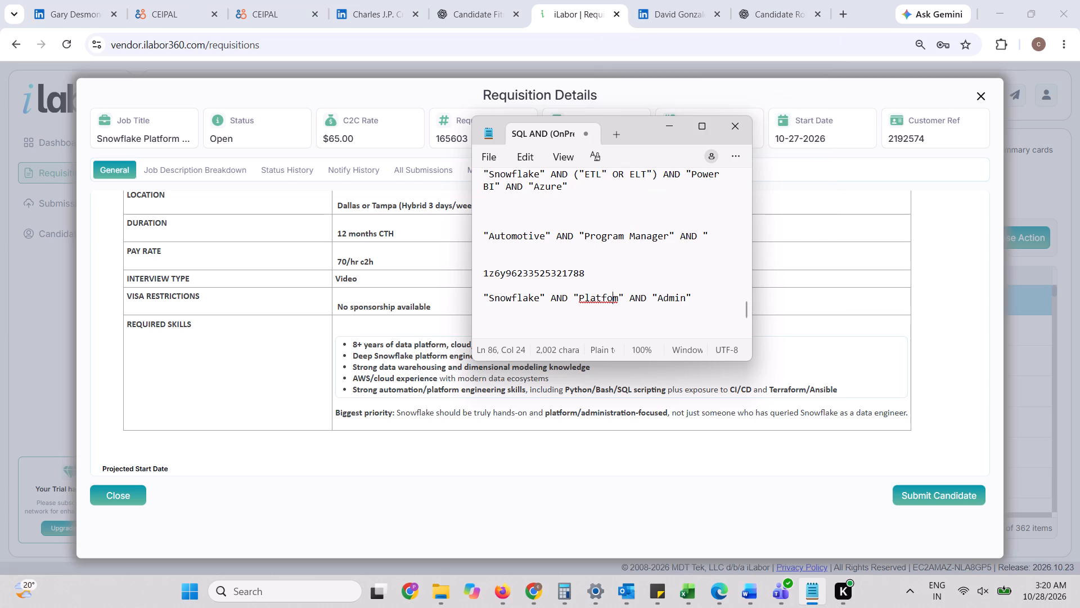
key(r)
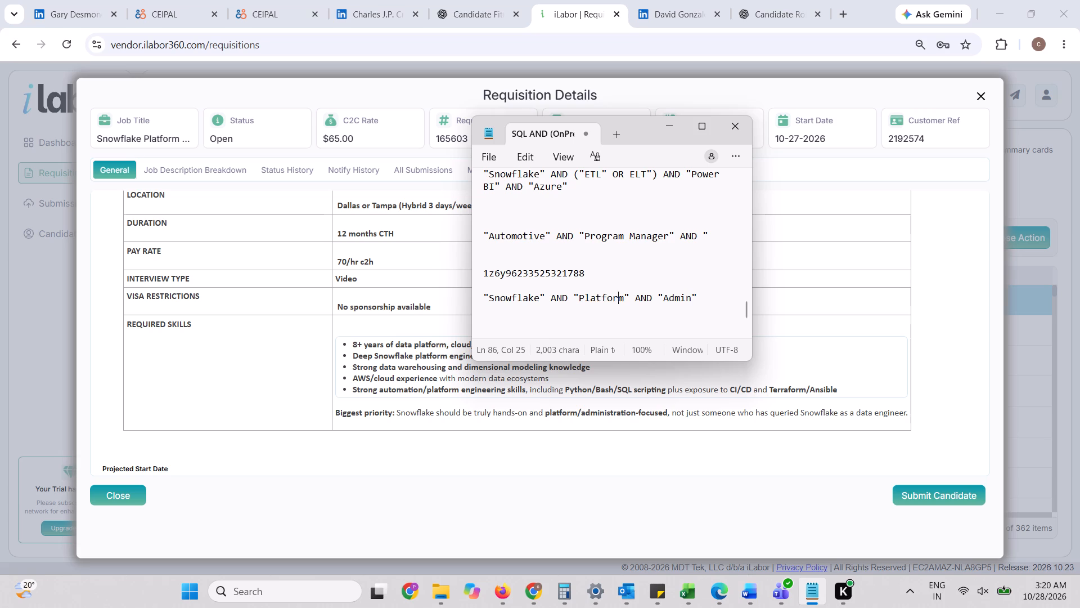
Copy the whole search string "Snowflake" AND "Platform" AND "Admin" from the note.
drag(699, 299, 476, 298)
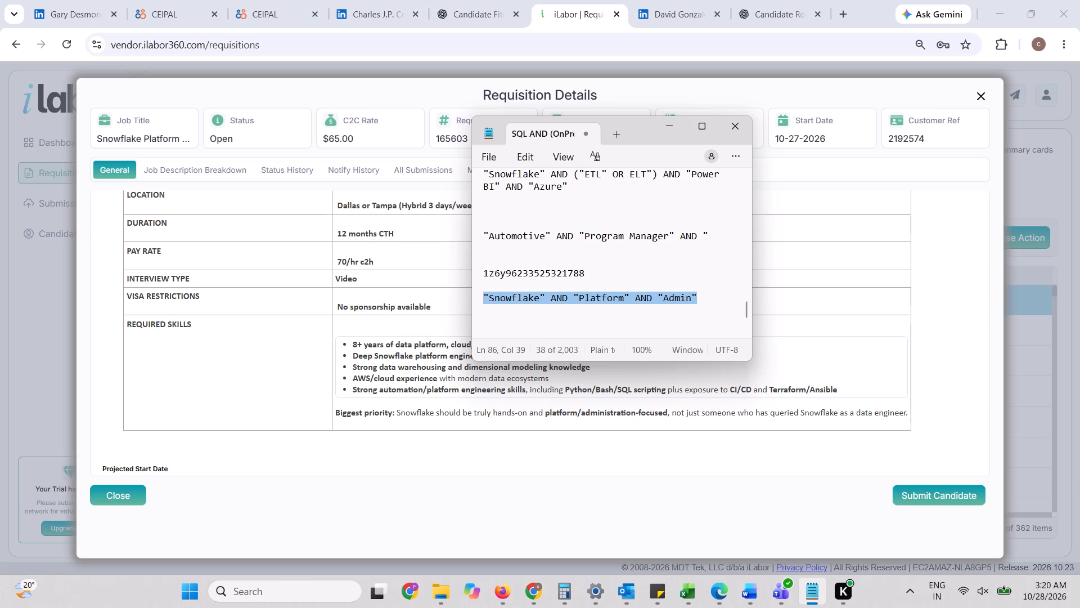
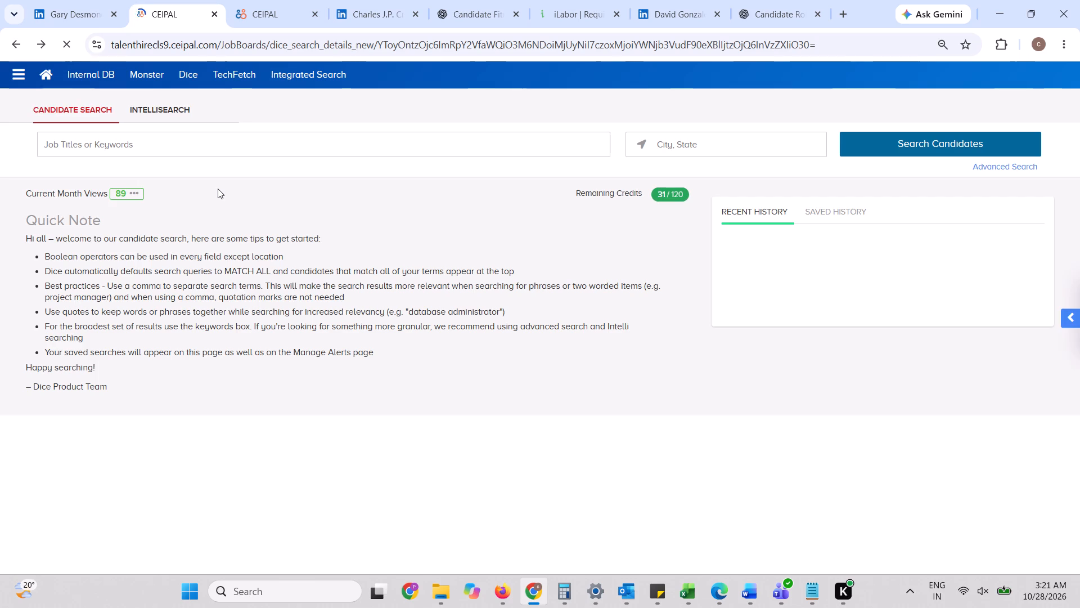
Enter "Snowflake" AND "Platform" AND "Admin" as the job titles or keywords for the Dice candidate search.
click(237, 147)
key(ctrl+v)
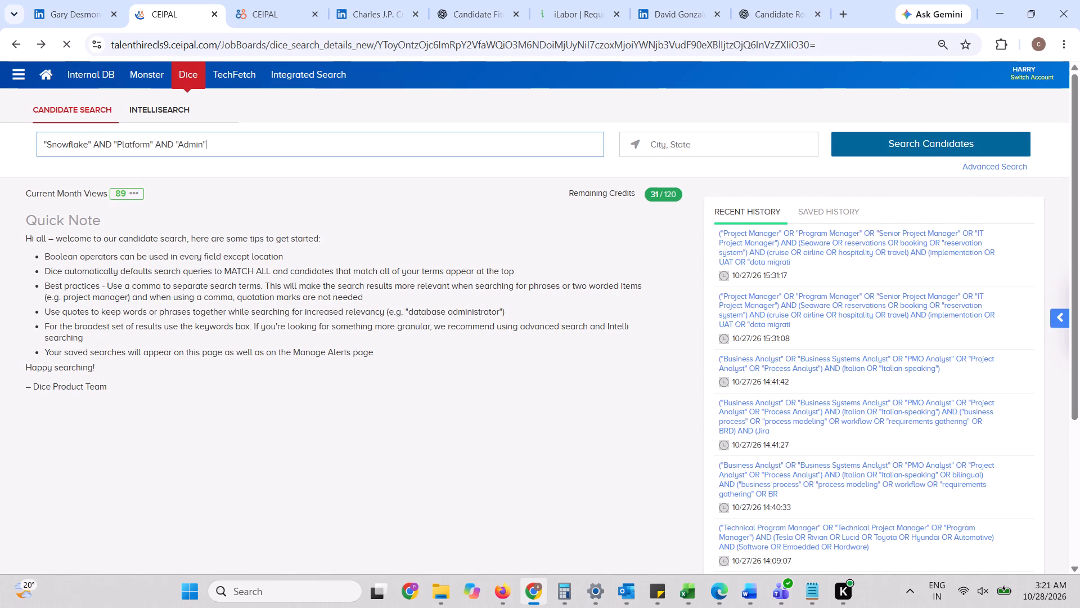
Set the Dice search location to DALLAS, TX, run the entered Snowflake query and skim the first candidates.
click(705, 145)
text(dallas)
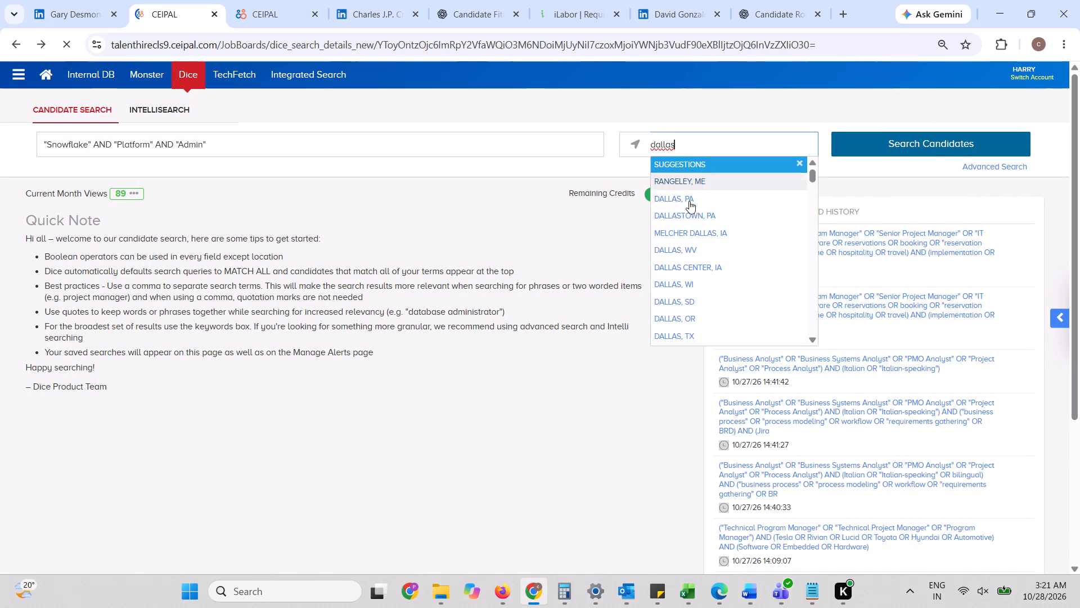
click(674, 341)
click(889, 135)
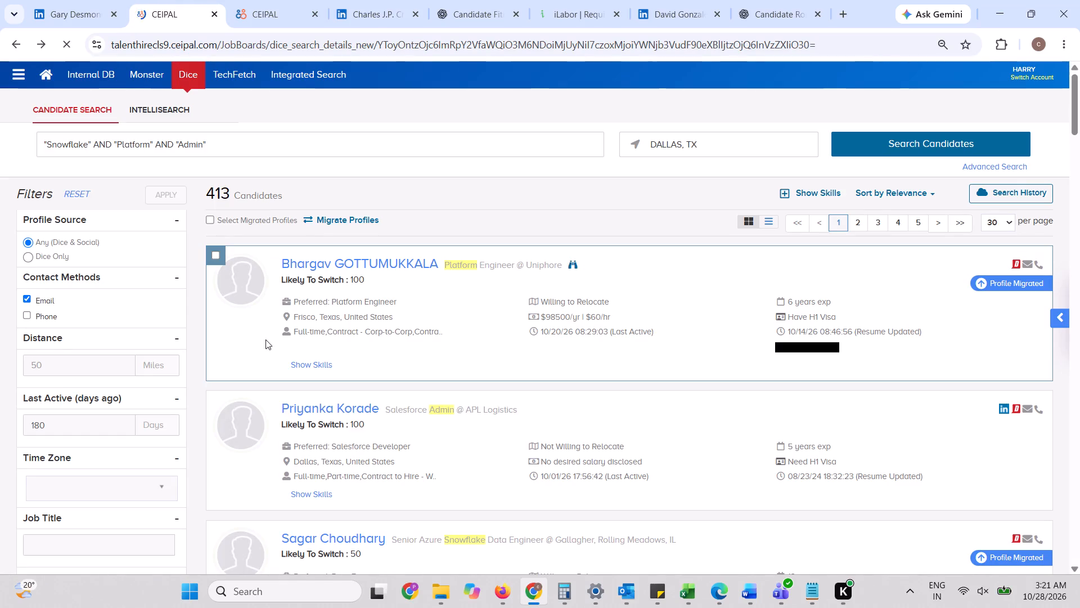
scroll(265, 339, down, 2)
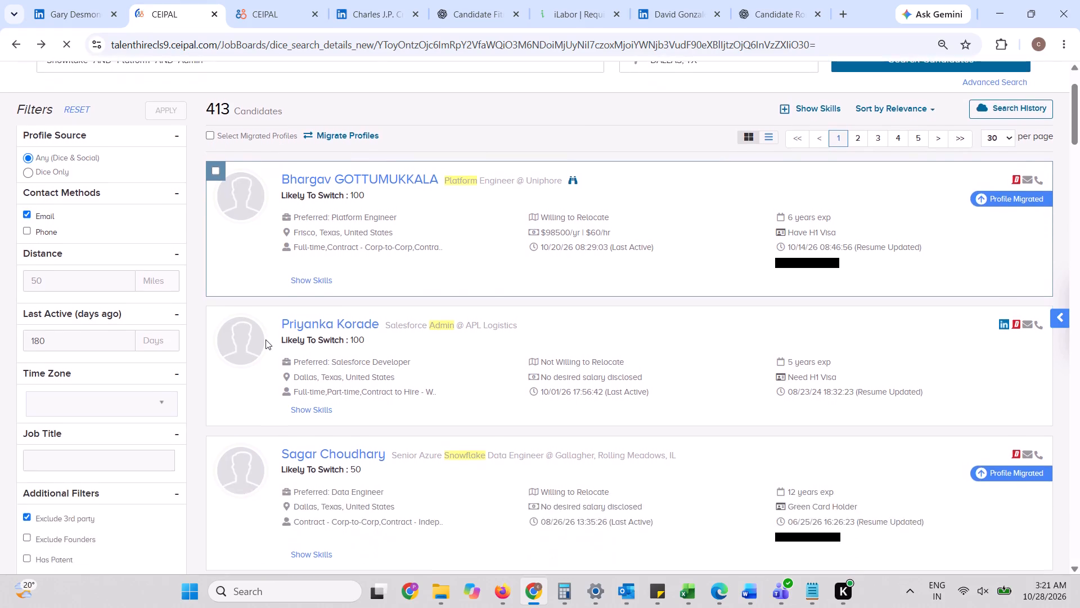
scroll(265, 339, down, 2)
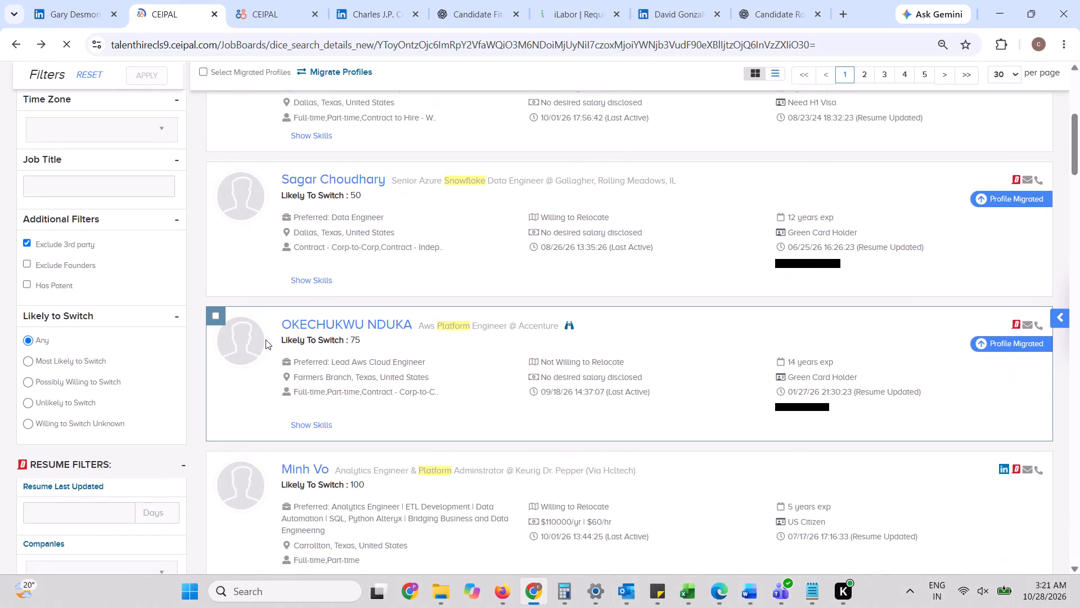
scroll(265, 339, down, 1)
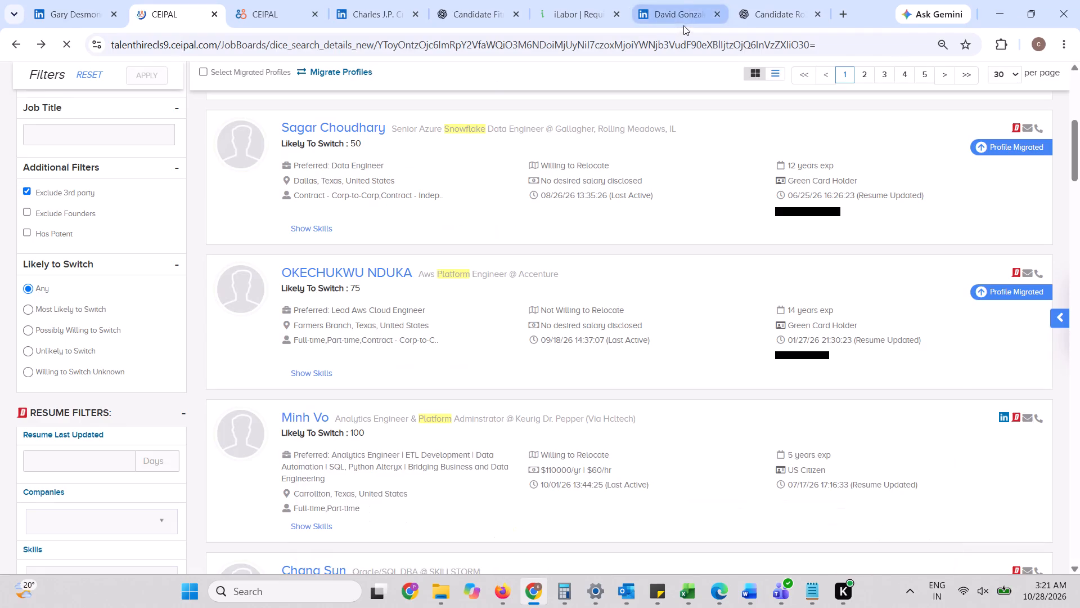
click(591, 0)
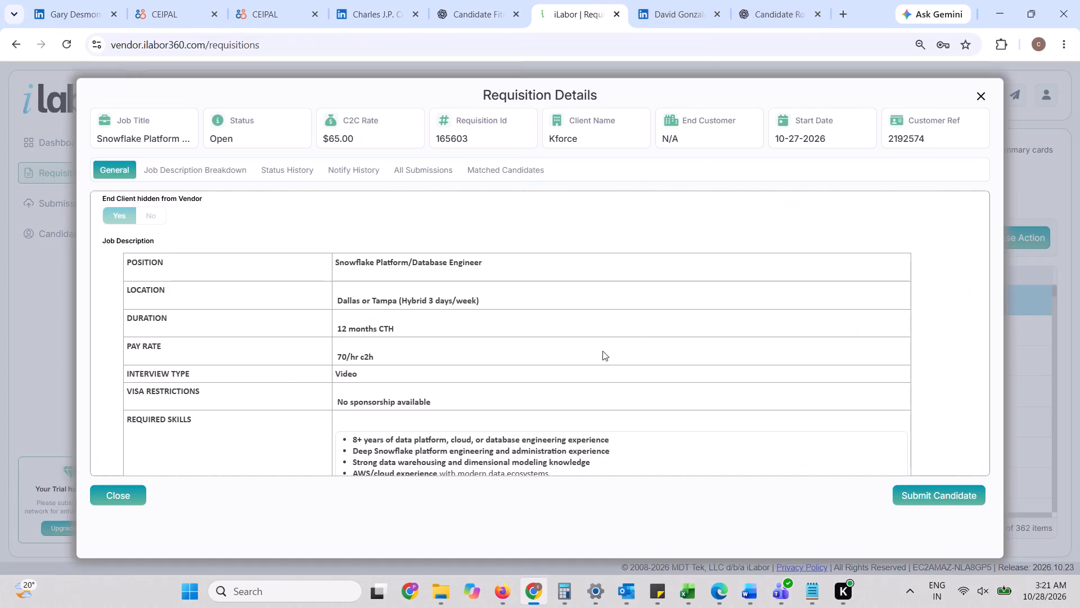
scroll(586, 351, down, 5)
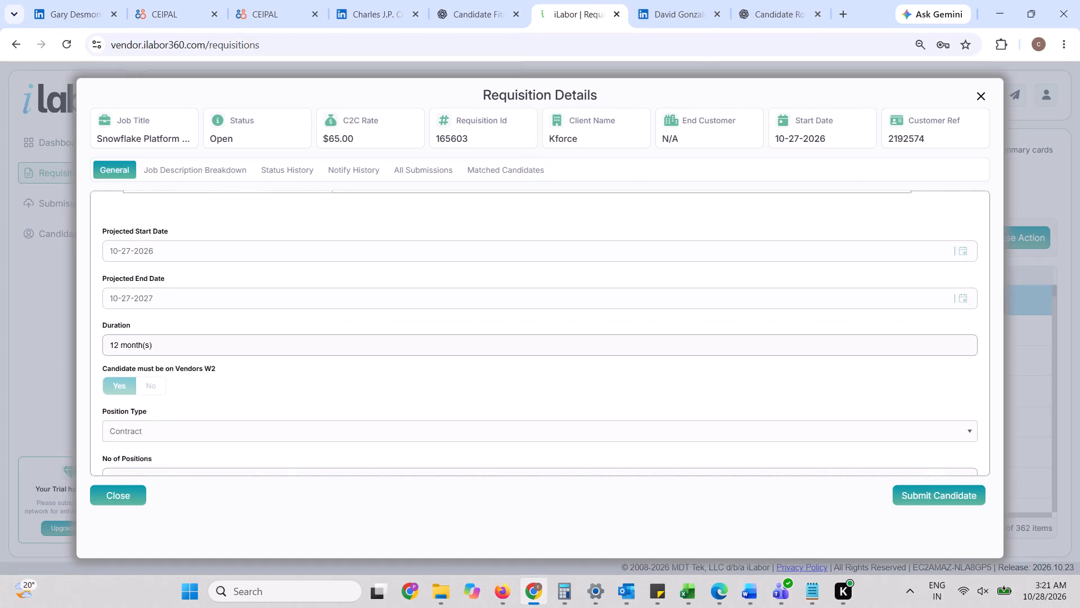
scroll(586, 351, down, 4)
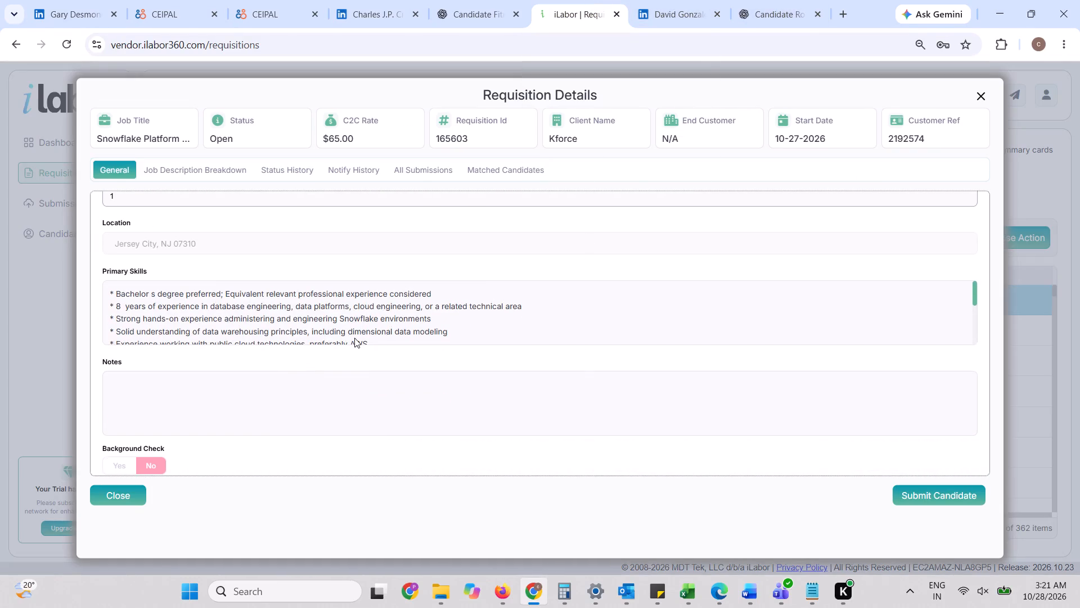
scroll(352, 333, down, 2)
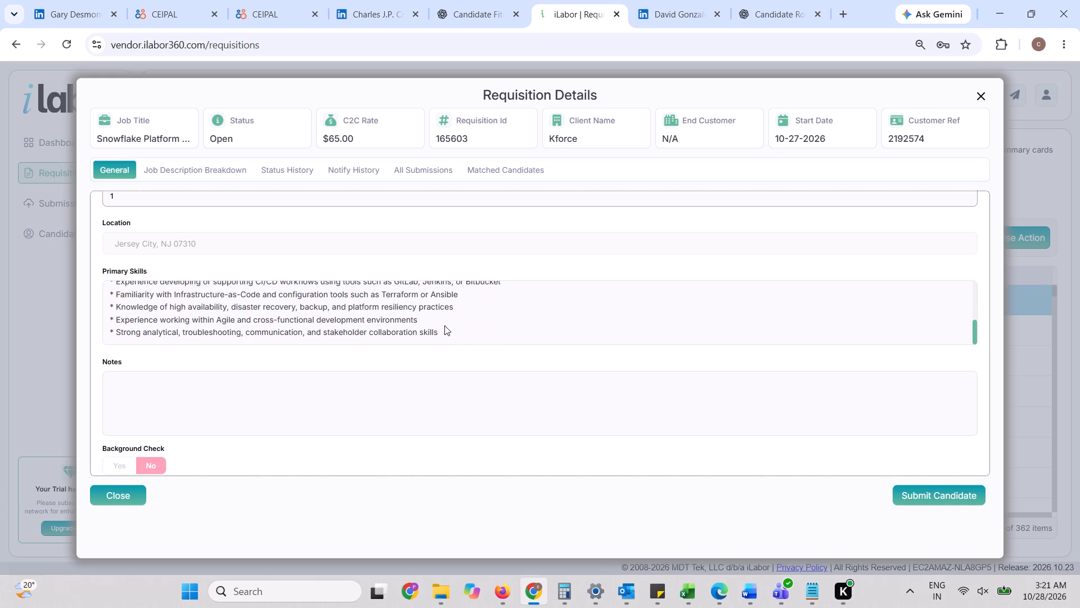
drag(454, 335, 131, 343)
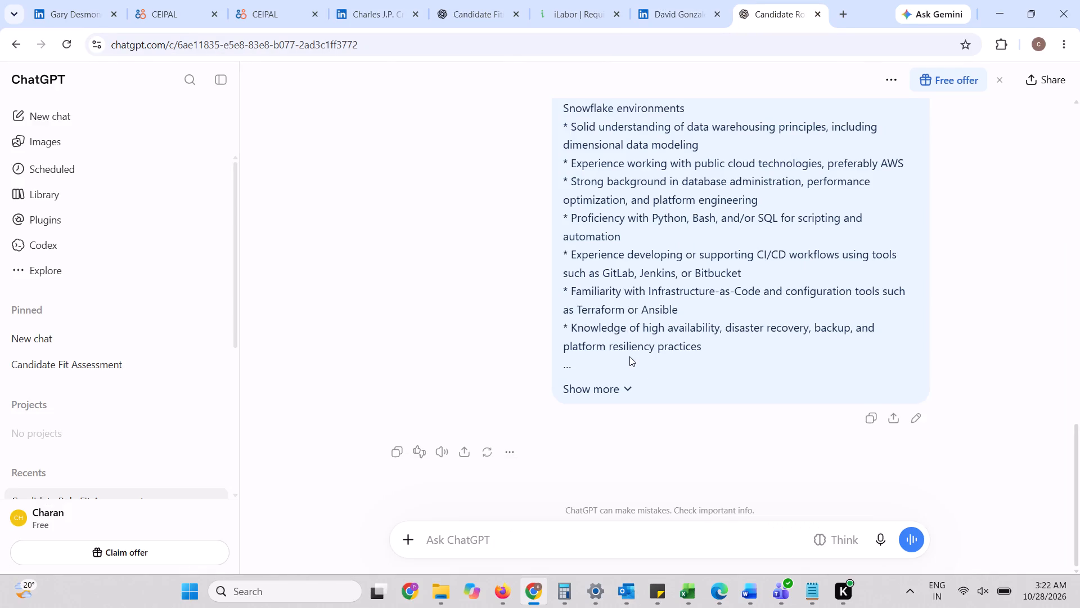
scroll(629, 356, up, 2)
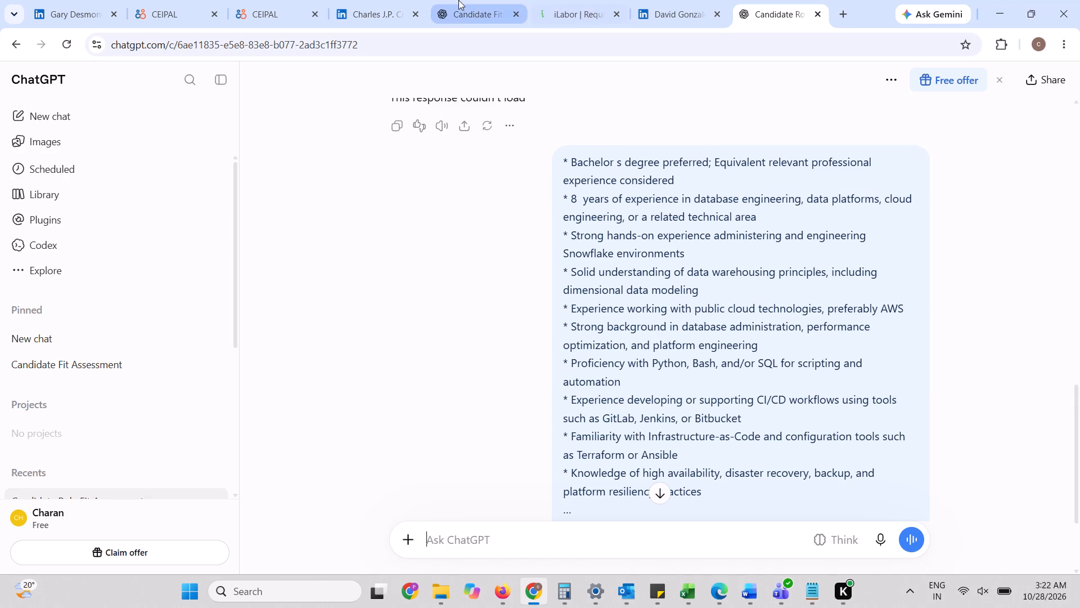
Return to the CEIPAL Dice search, append AND "Database" to the keyword query and rerun it for Dallas, TX.
click(289, 0)
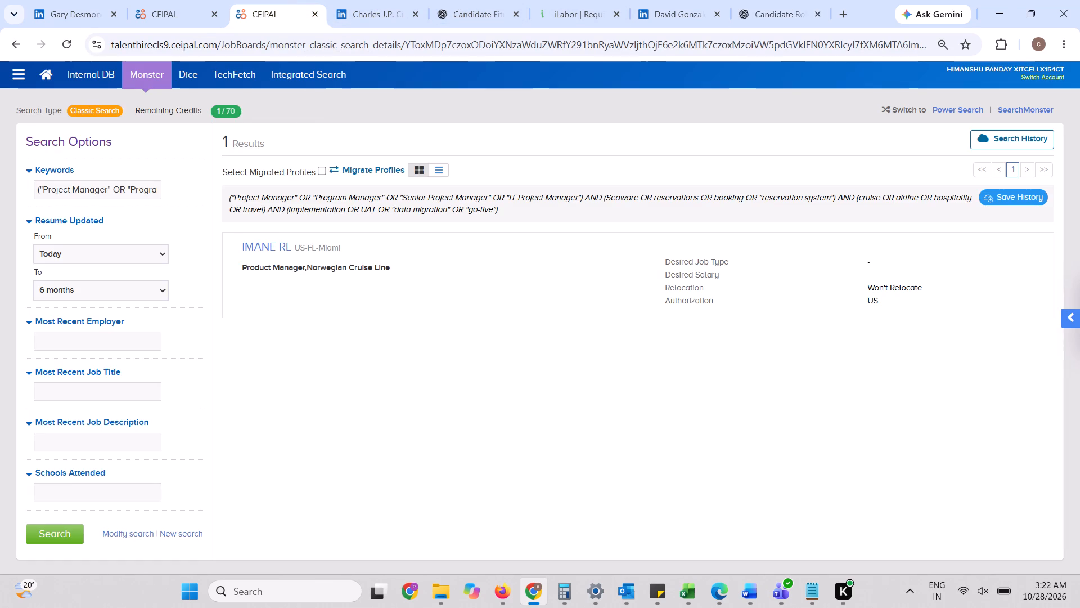
click(184, 0)
scroll(227, 167, up, 14)
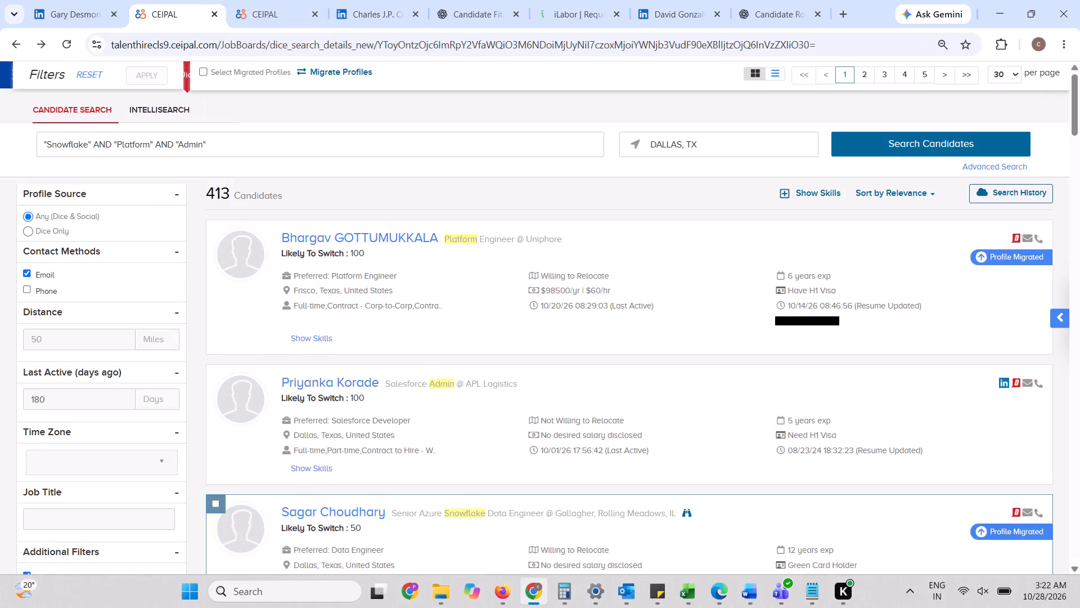
click(292, 151)
key(space)
text(AND "Database")
key(Return)
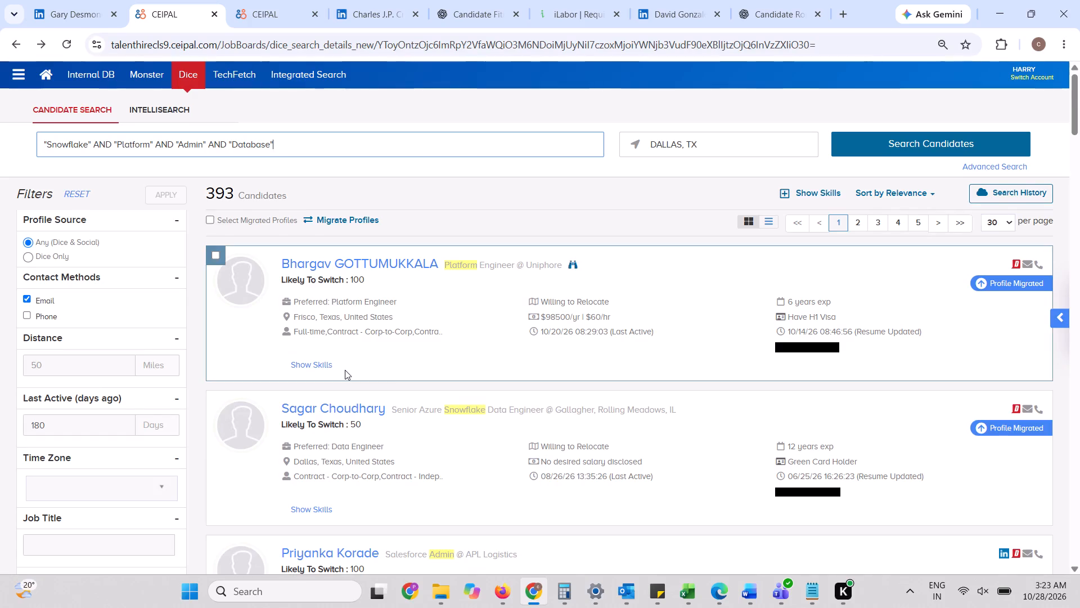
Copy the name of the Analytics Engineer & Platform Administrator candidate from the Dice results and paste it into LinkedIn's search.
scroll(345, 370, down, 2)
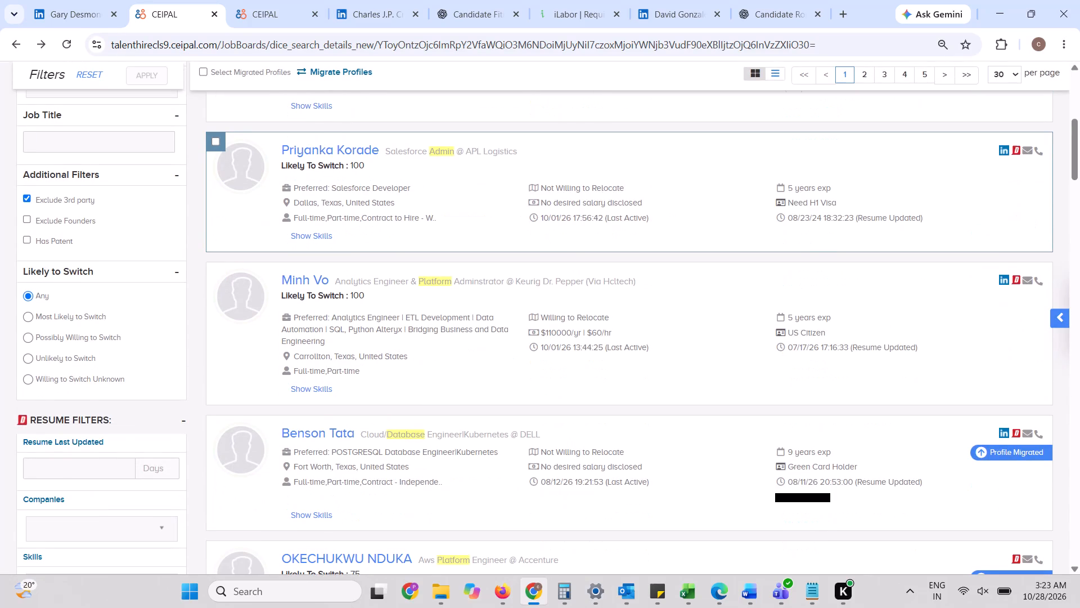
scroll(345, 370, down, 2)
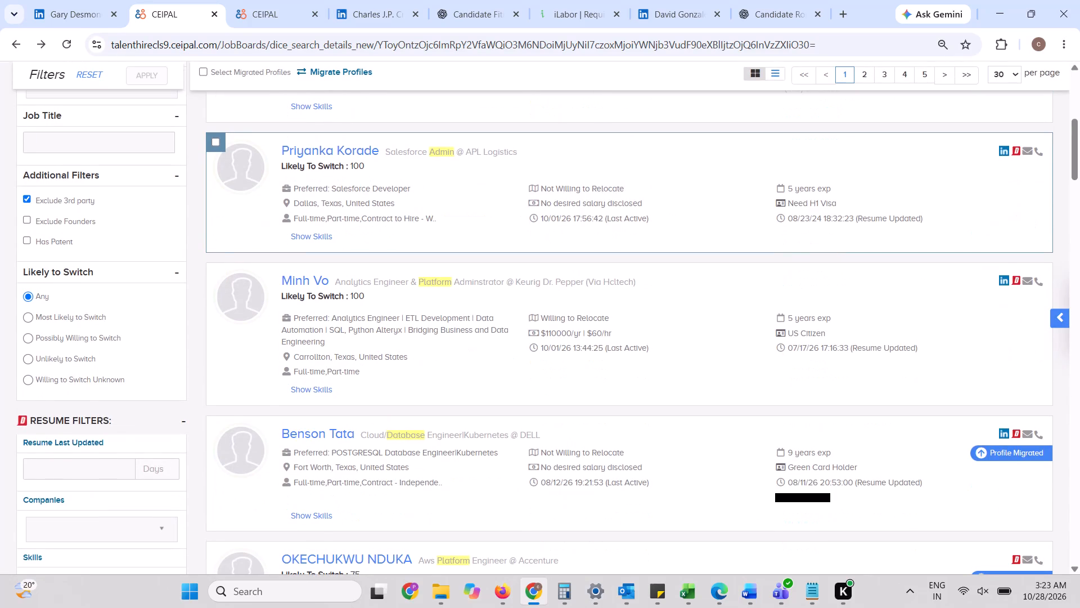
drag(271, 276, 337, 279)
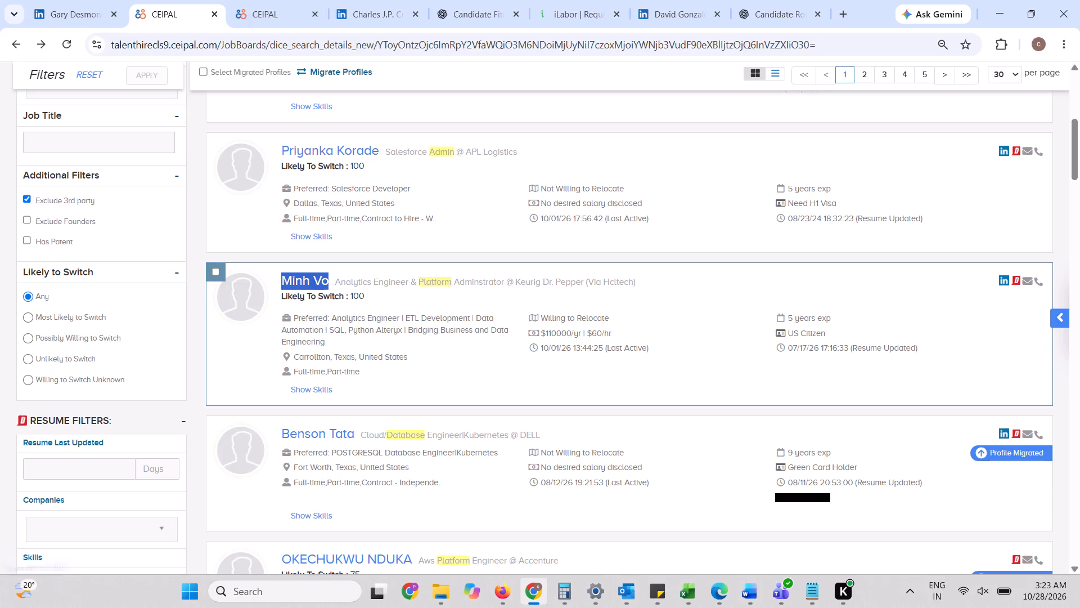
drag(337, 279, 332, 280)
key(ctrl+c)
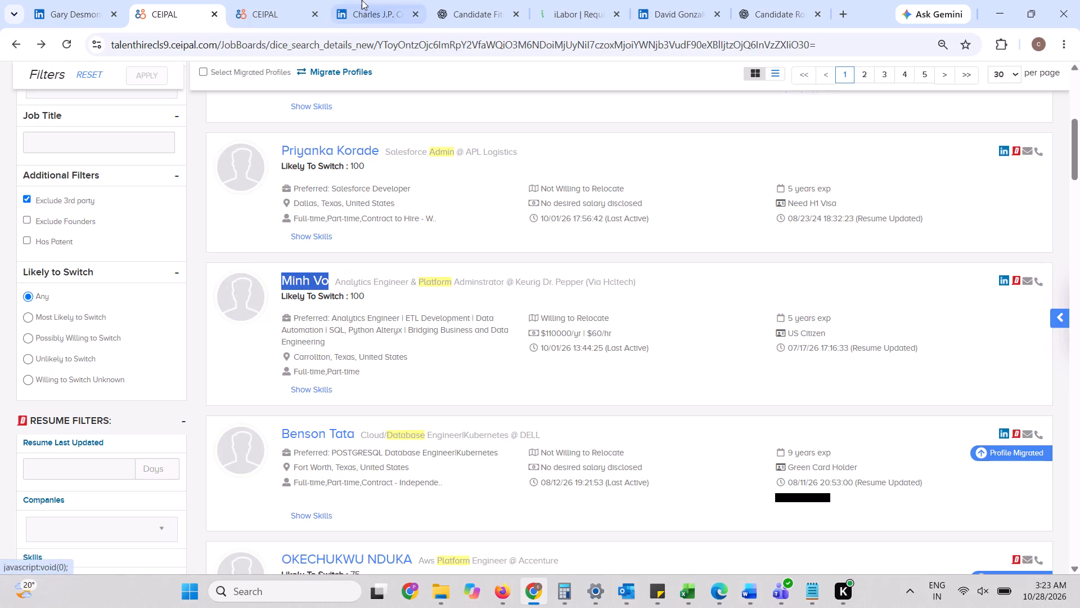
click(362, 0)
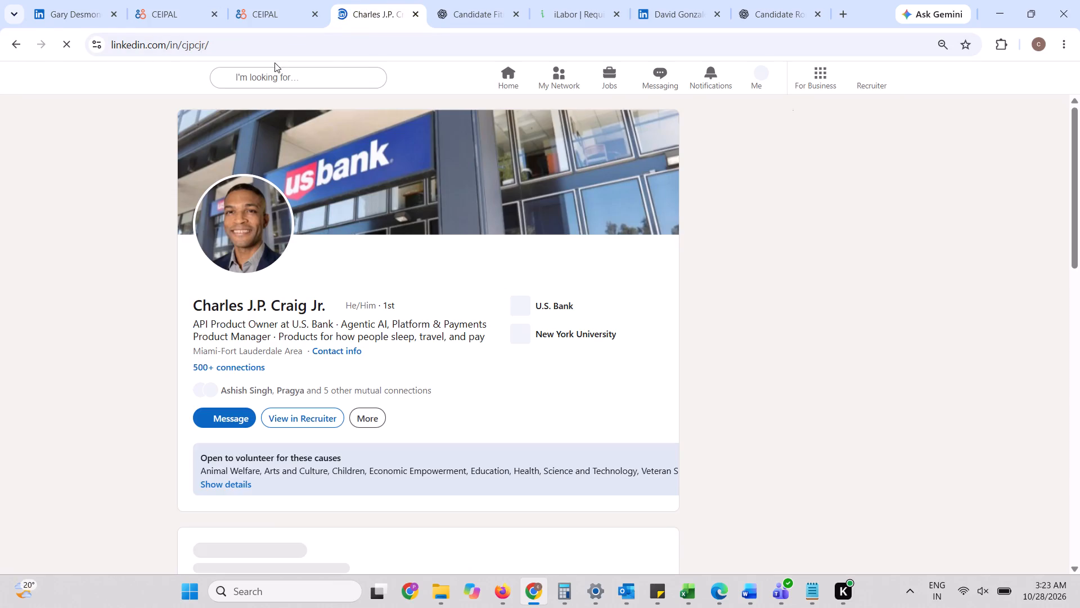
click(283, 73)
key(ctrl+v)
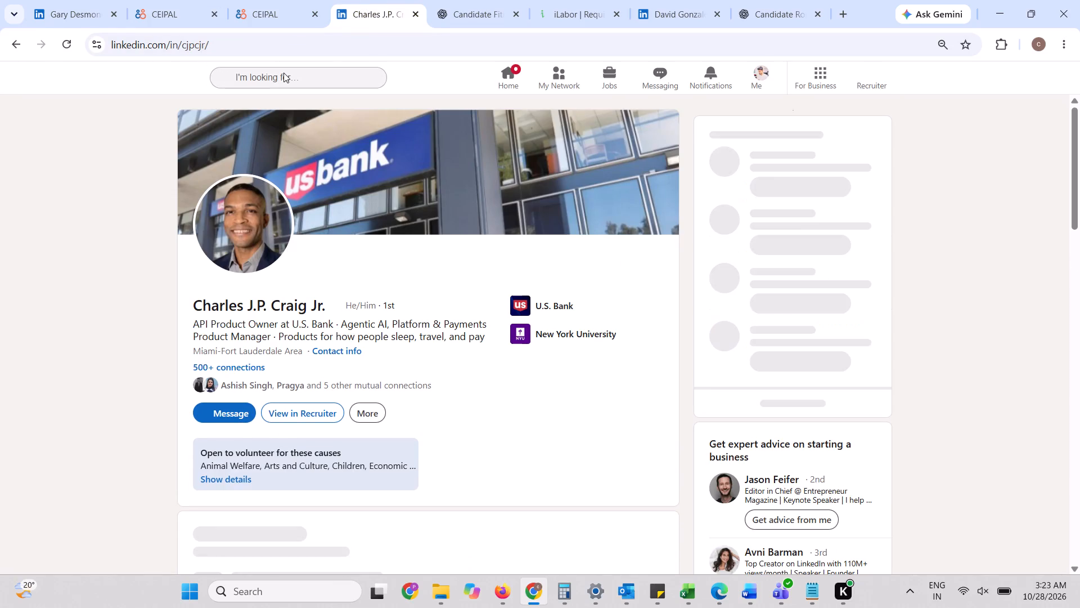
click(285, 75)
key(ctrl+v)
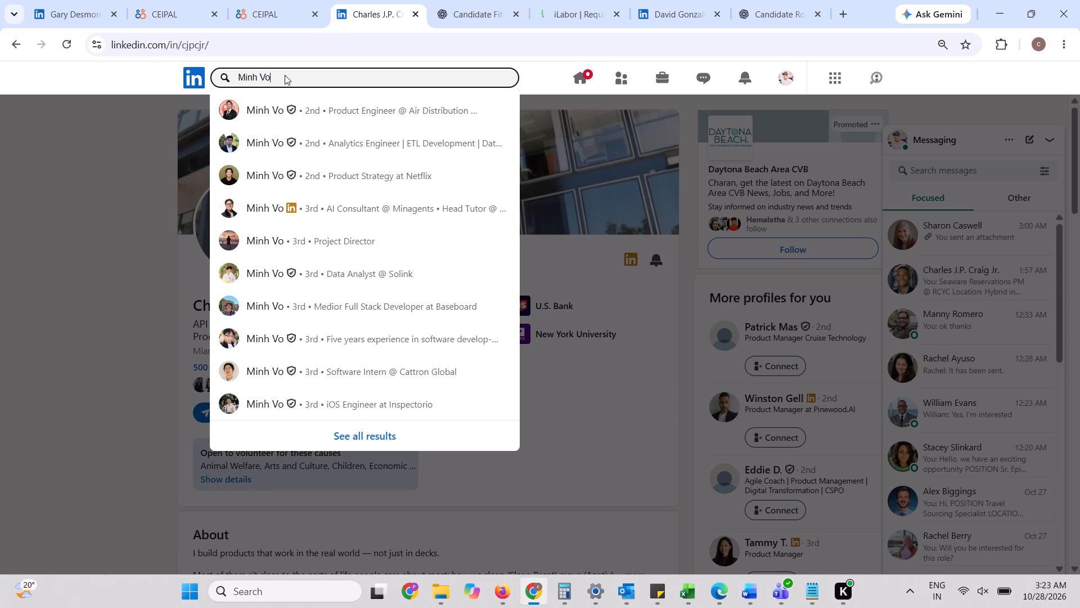
Copy the candidate's employer, Keurig Dr. Pepper (Via Hcltech), from the CEIPAL Dice results and append it to the name in LinkedIn's search.
click(275, 0)
click(210, 0)
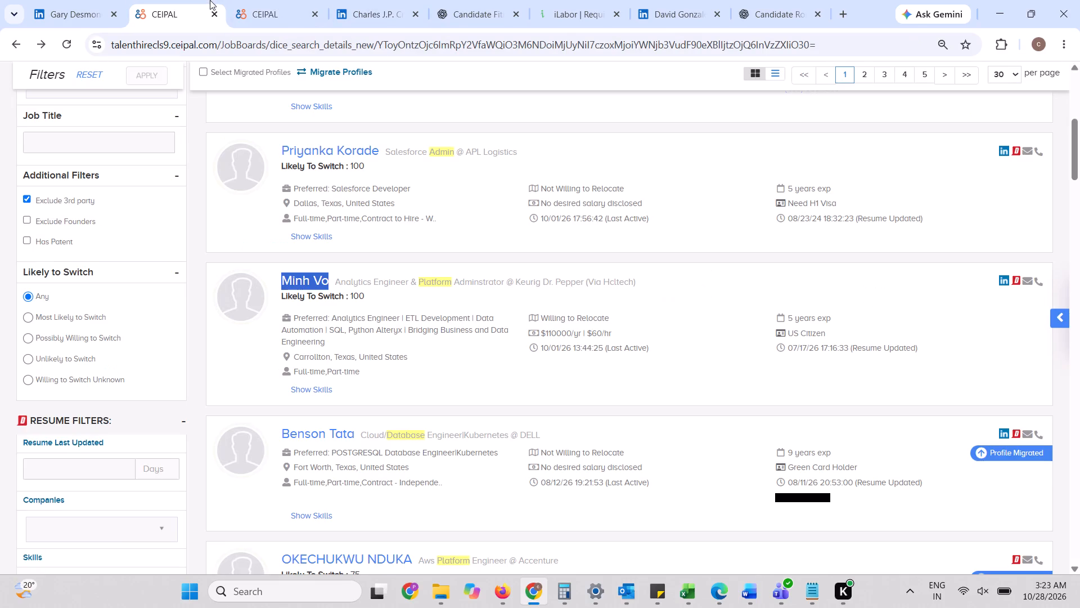
drag(665, 279, 515, 280)
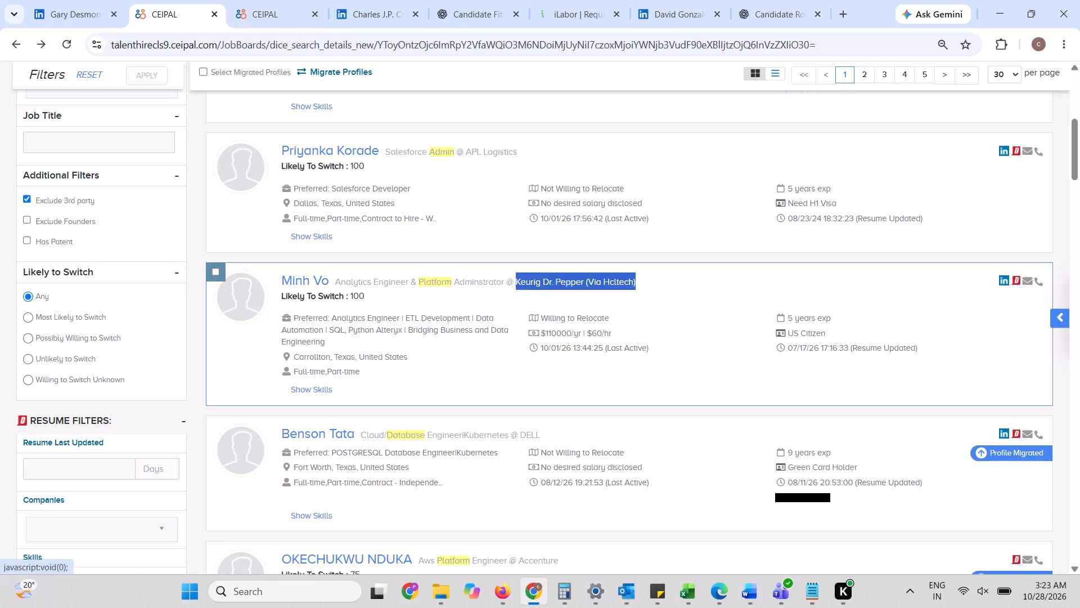
drag(515, 280, 514, 280)
key(ctrl+c)
click(404, 0)
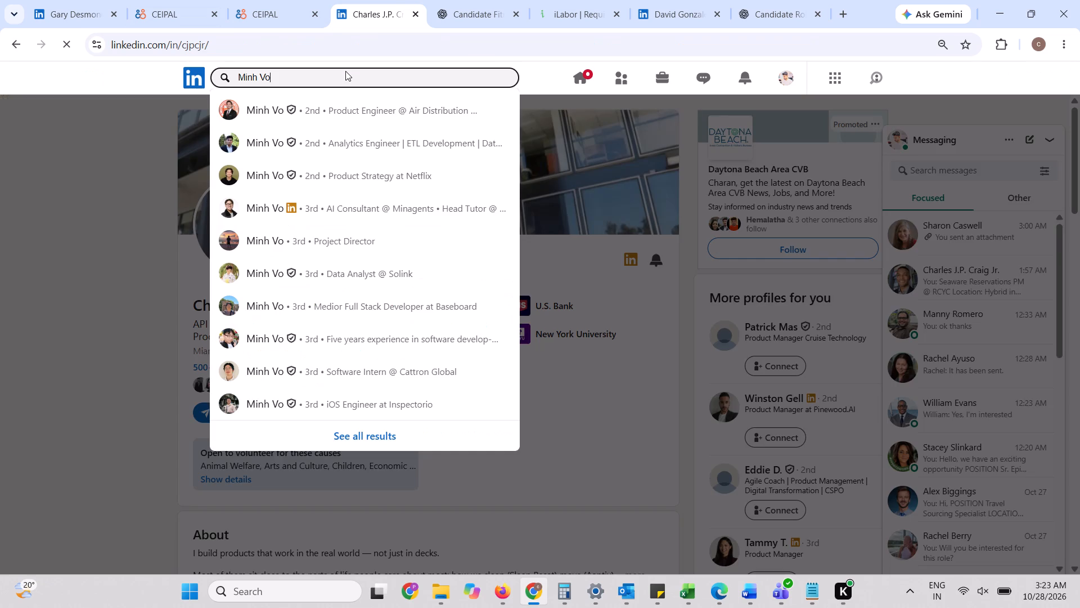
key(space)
key(ctrl+v)
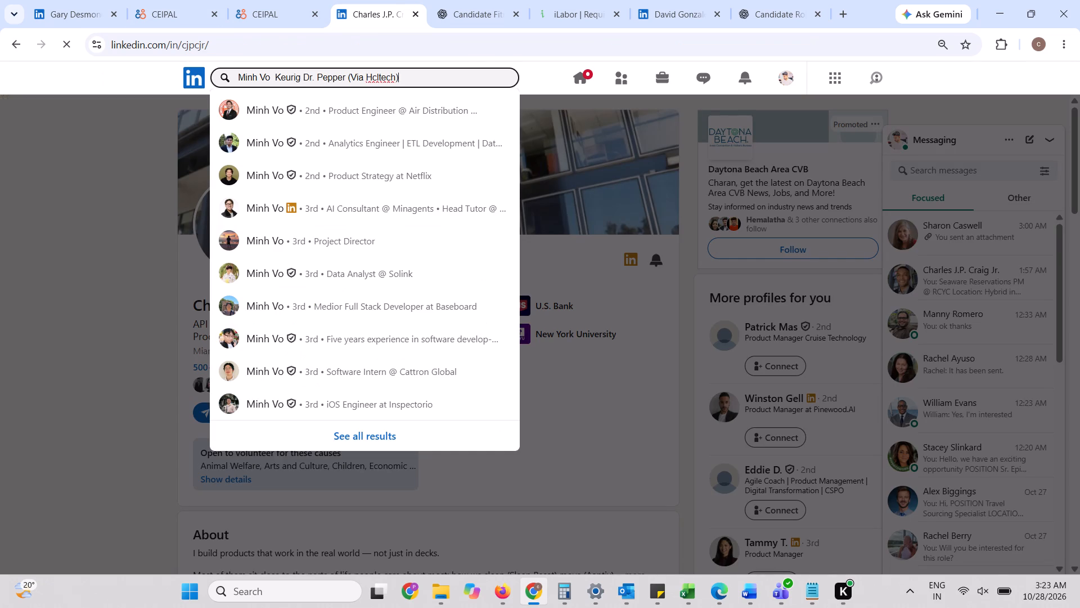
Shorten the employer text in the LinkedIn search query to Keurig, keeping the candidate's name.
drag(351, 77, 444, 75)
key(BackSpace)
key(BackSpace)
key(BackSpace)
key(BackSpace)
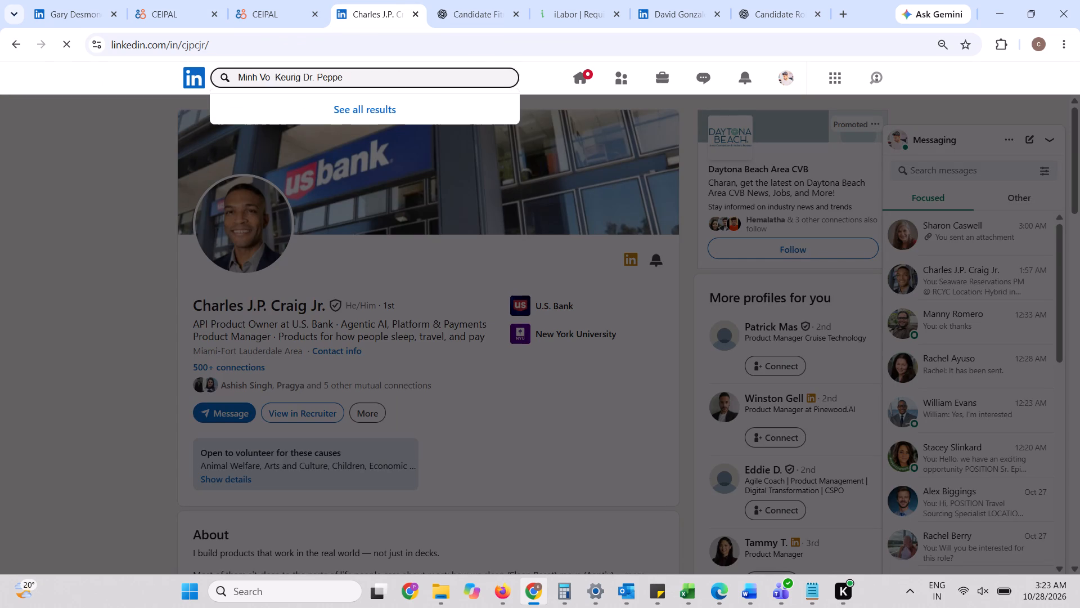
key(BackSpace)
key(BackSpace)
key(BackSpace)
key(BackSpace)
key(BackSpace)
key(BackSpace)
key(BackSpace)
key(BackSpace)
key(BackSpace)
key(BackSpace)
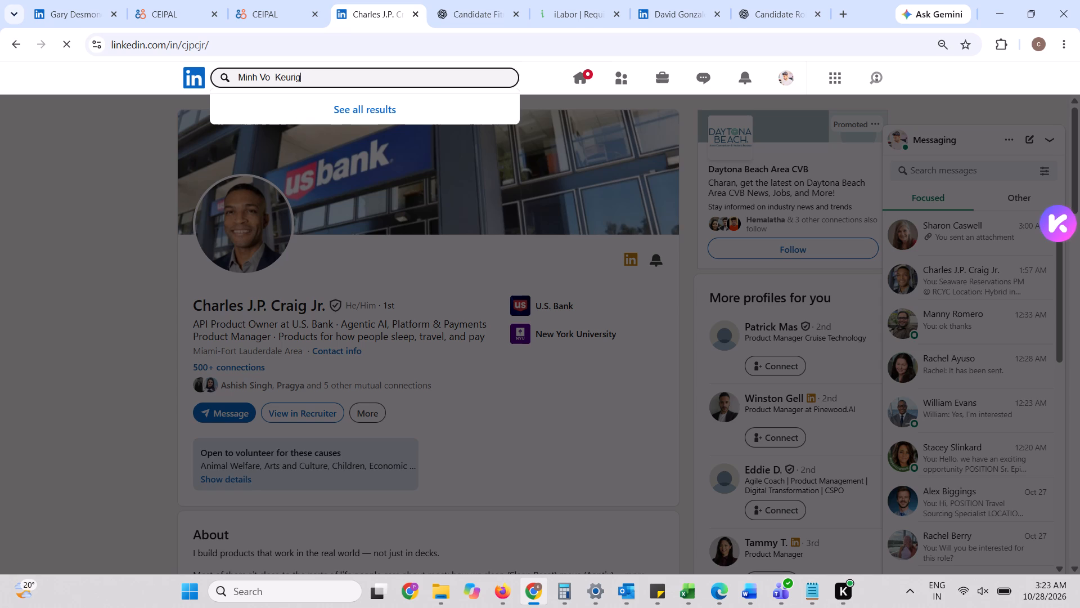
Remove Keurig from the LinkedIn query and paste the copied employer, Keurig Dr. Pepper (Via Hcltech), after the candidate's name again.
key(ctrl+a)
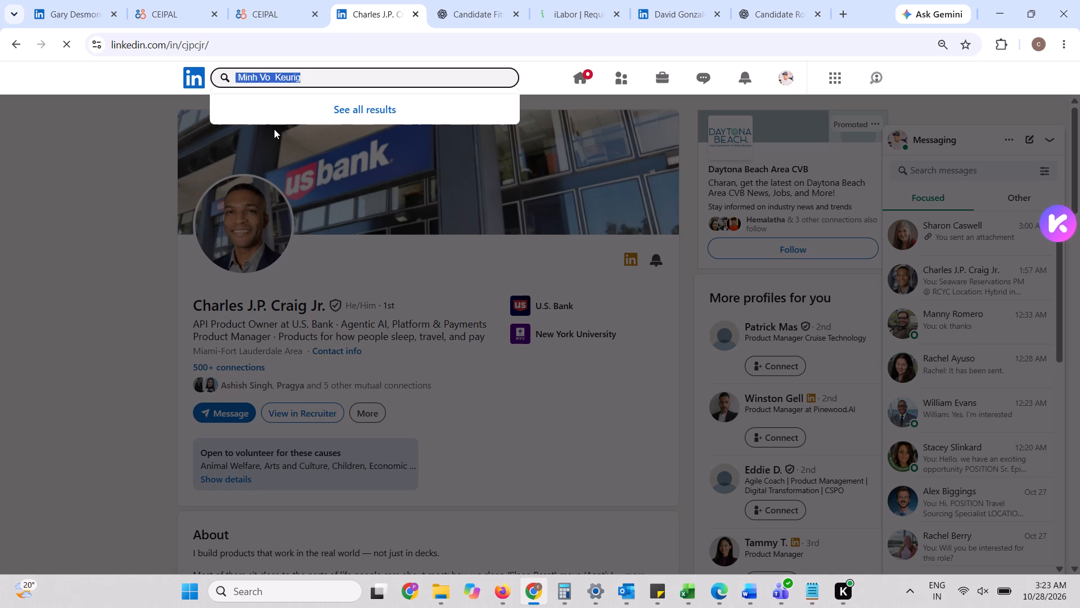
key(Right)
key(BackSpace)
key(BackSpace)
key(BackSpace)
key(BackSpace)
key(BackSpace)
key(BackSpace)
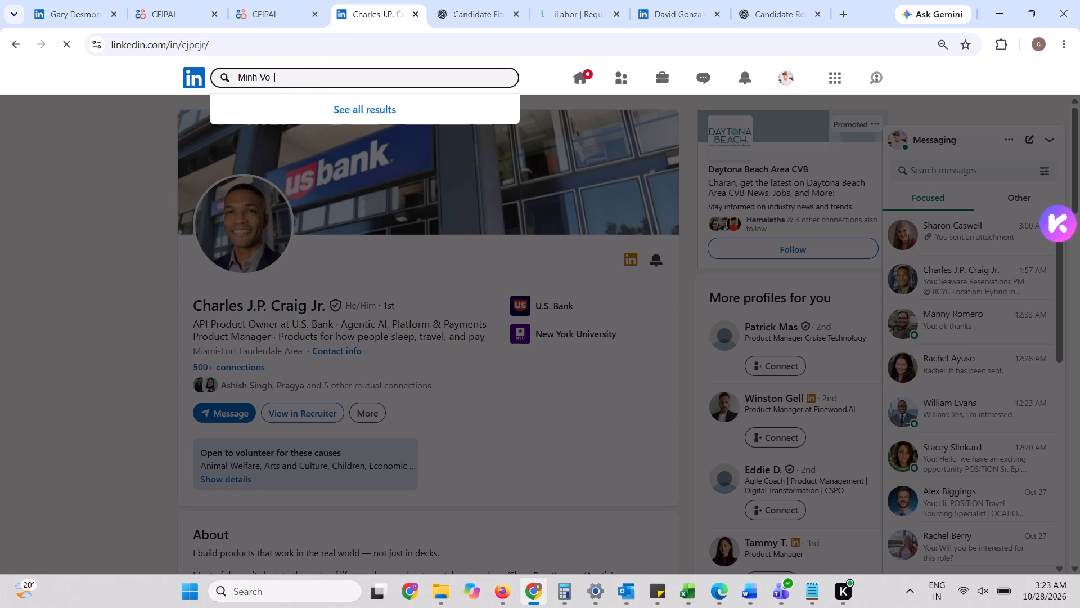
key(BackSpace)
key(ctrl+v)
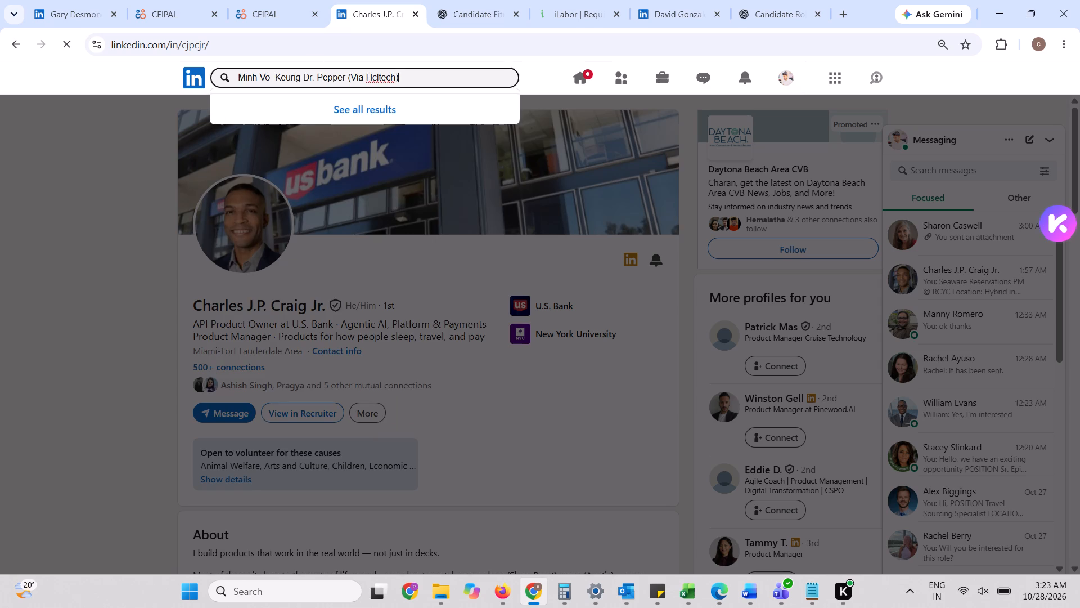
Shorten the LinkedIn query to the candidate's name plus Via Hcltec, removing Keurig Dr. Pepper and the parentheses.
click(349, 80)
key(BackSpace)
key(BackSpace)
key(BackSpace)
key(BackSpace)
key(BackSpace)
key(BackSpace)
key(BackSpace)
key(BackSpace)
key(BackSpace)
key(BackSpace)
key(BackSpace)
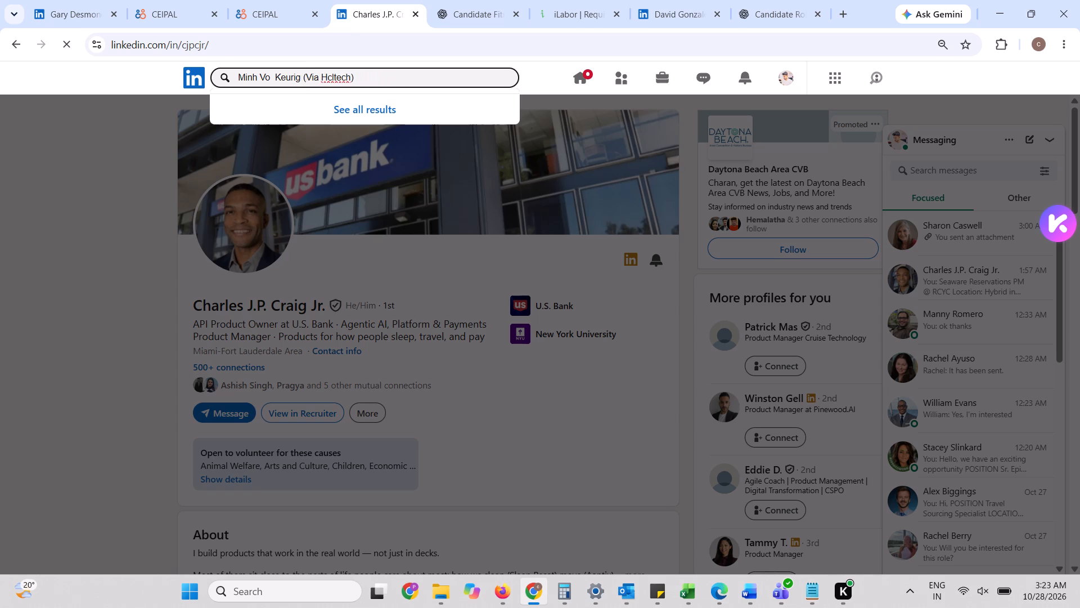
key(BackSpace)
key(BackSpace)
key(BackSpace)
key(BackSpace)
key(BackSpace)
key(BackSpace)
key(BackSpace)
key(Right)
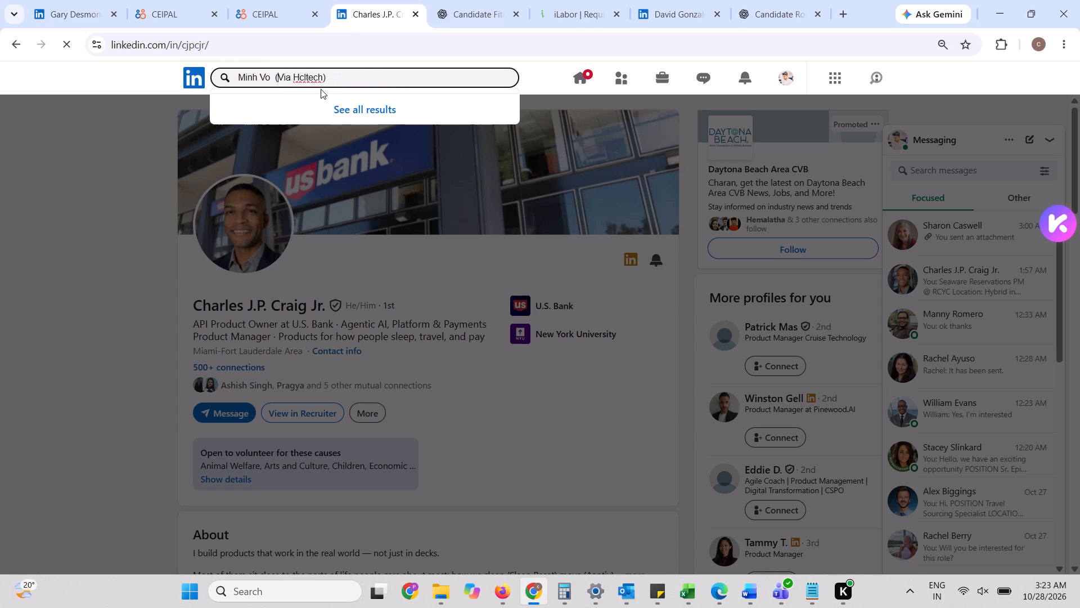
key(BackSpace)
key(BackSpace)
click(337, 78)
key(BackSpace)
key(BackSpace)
Return to the CEIPAL Dice results and copy the name of the AWS Platform Engineer at Accenture.
click(282, 0)
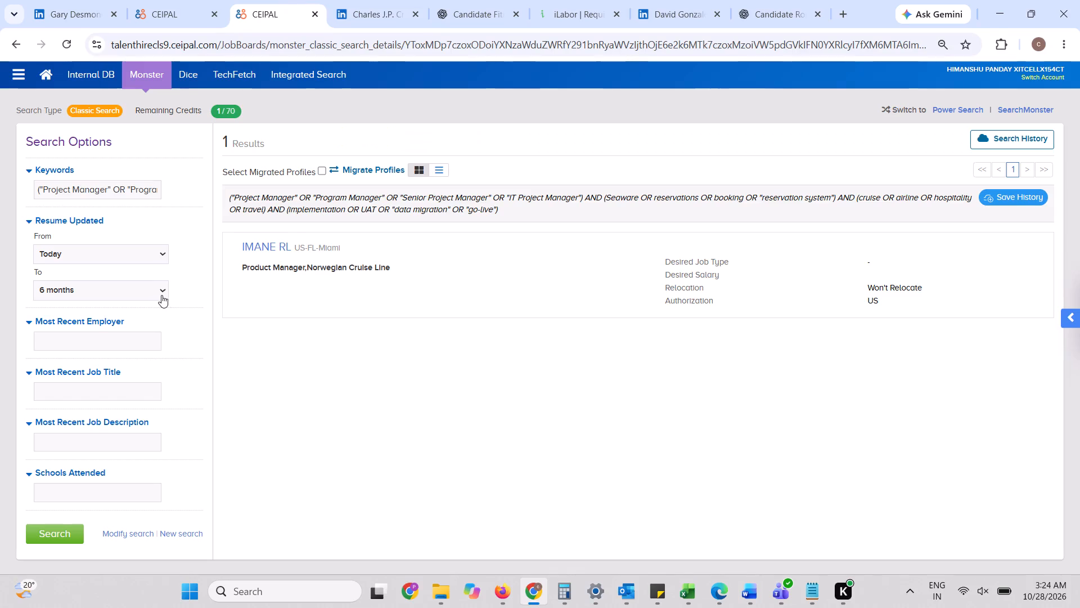
click(256, 0)
click(195, 0)
scroll(211, 355, down, 2)
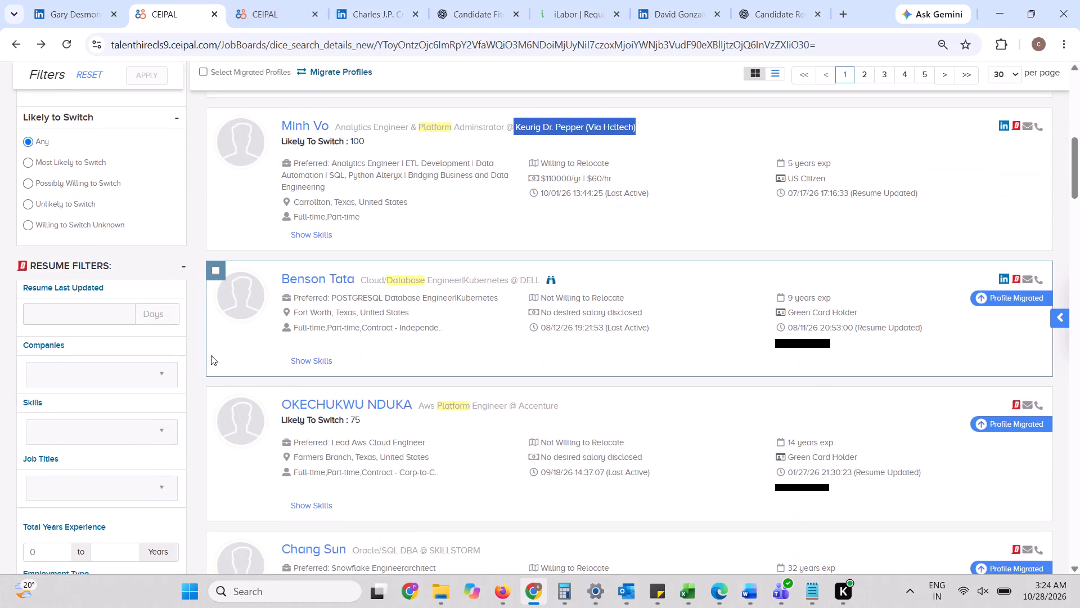
scroll(211, 355, down, 2)
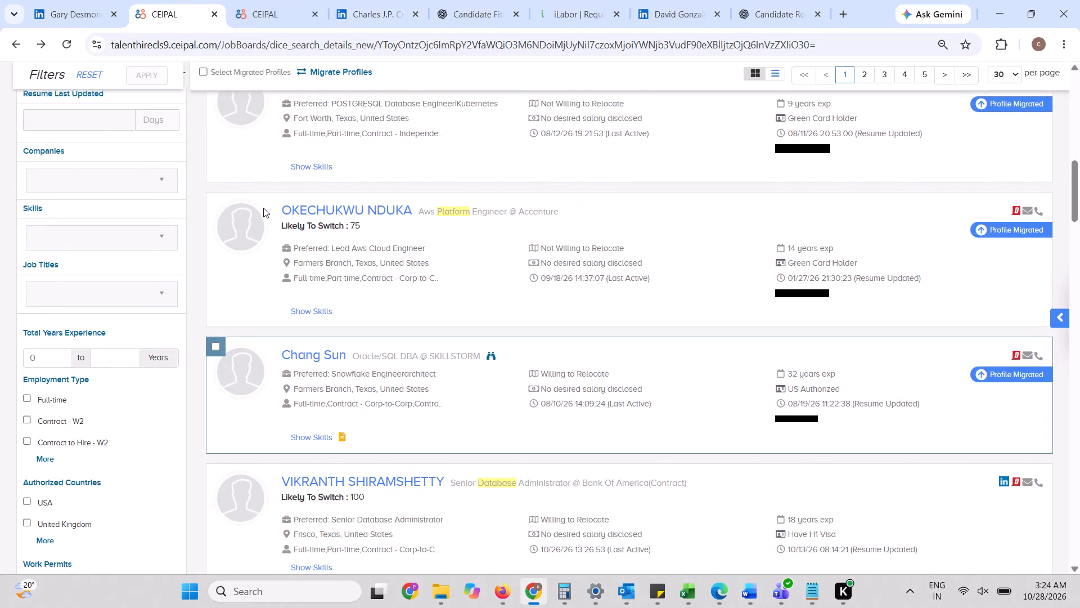
drag(263, 207, 408, 207)
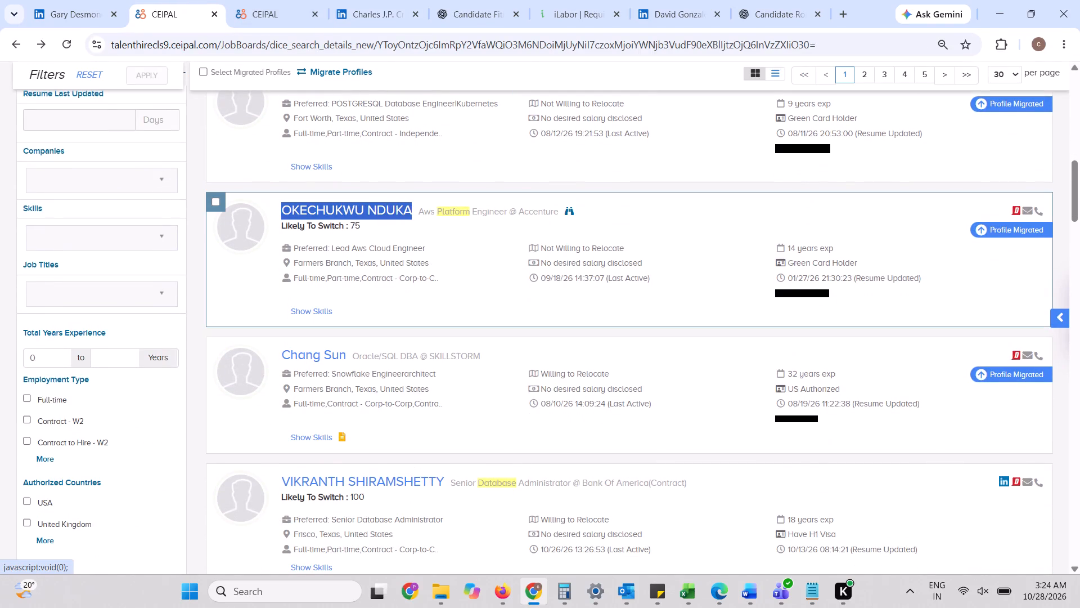
drag(408, 207, 409, 207)
key(ctrl+c)
Search LinkedIn for the copied candidate name, open the matching Platform Engineer profile and review the work experience.
click(411, 0)
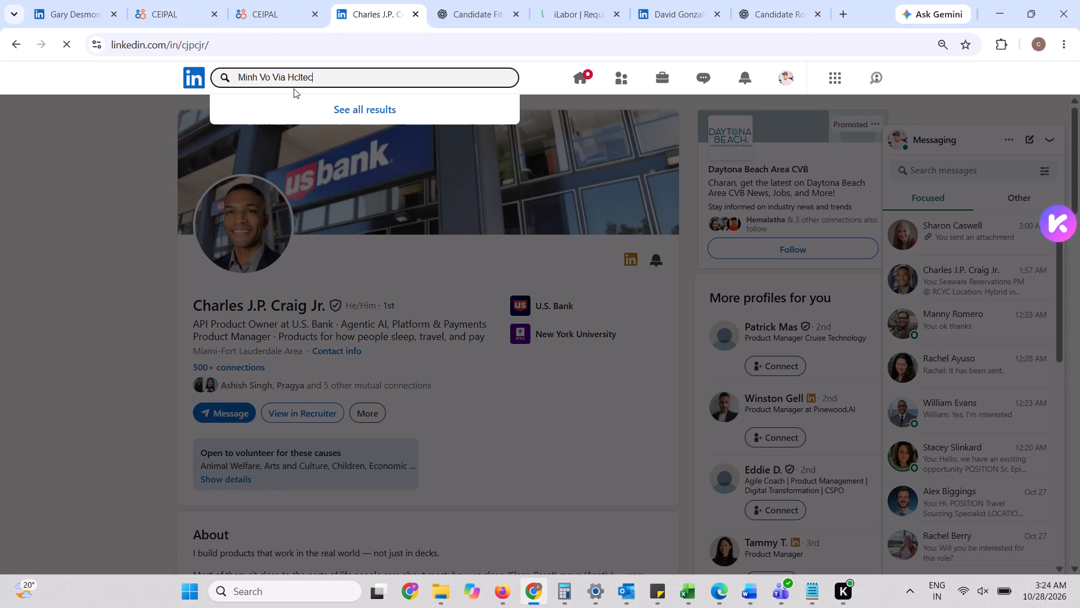
key(ctrl+a)
key(ctrl+v)
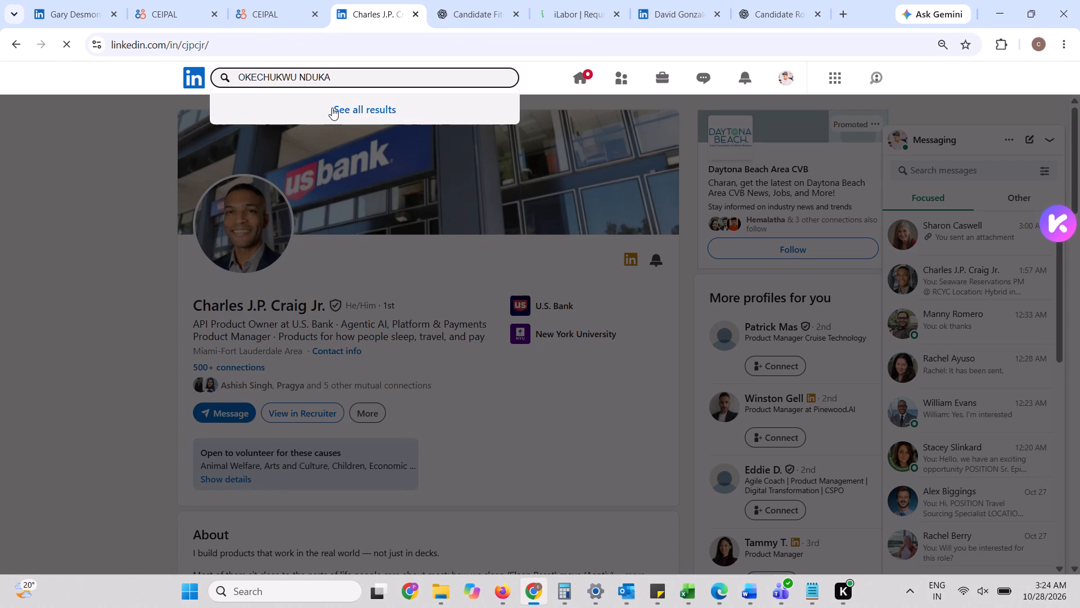
double_click(332, 108)
click(79, 317)
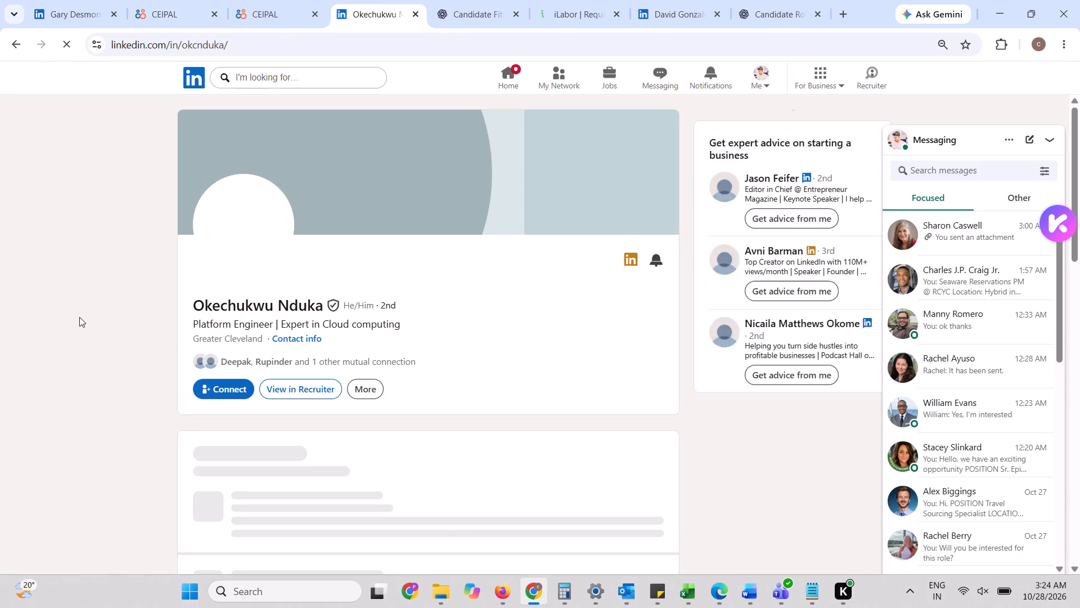
scroll(114, 368, down, 3)
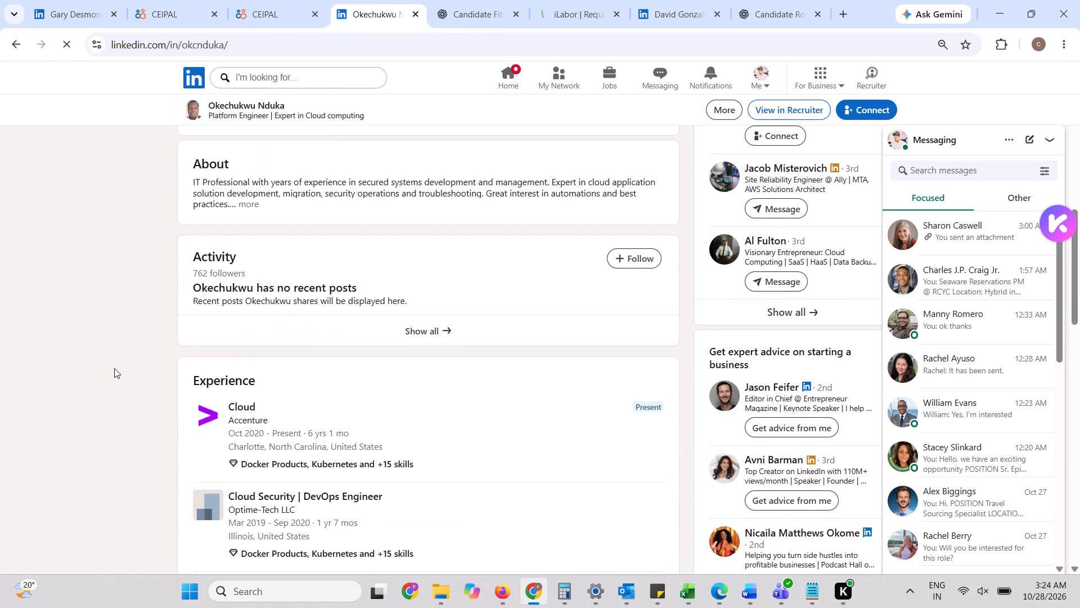
scroll(114, 368, down, 2)
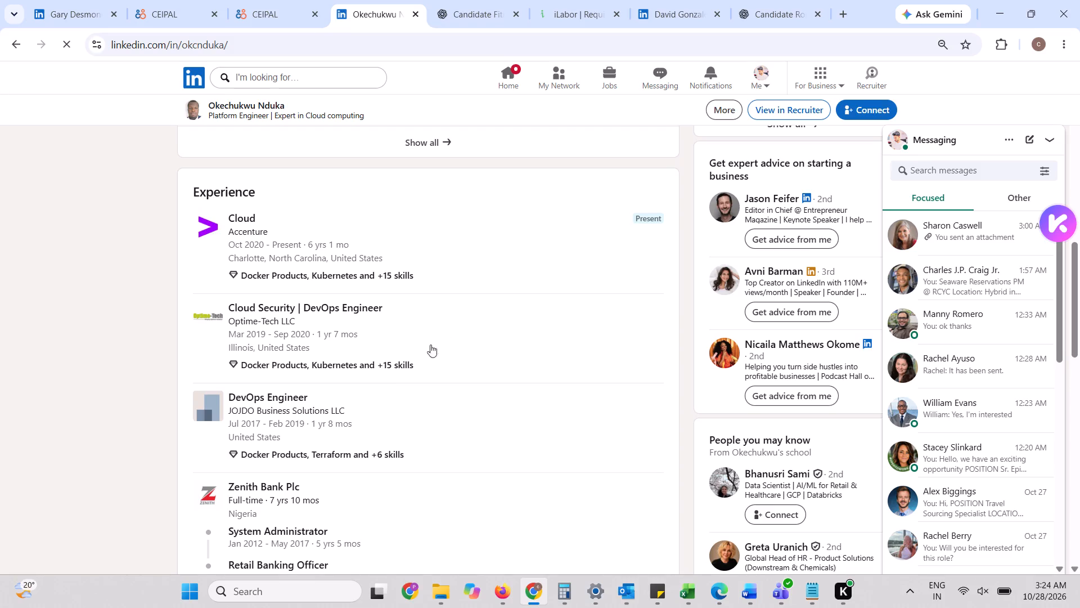
Return to the CEIPAL Dice results and examine the candidates listed after the Accenture platform engineer.
click(255, 2)
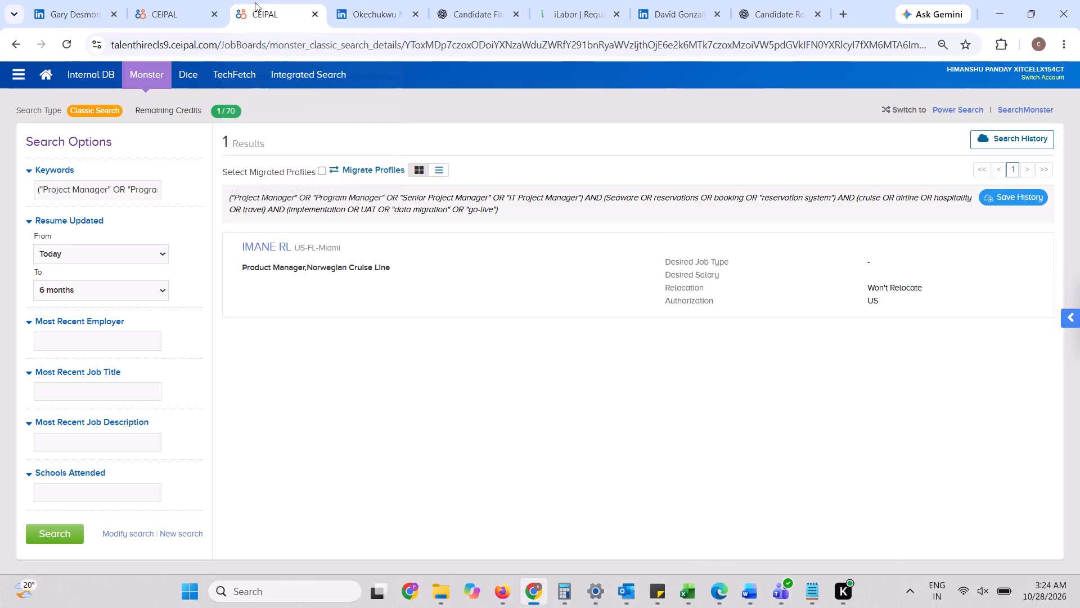
click(143, 0)
scroll(519, 280, up, 4)
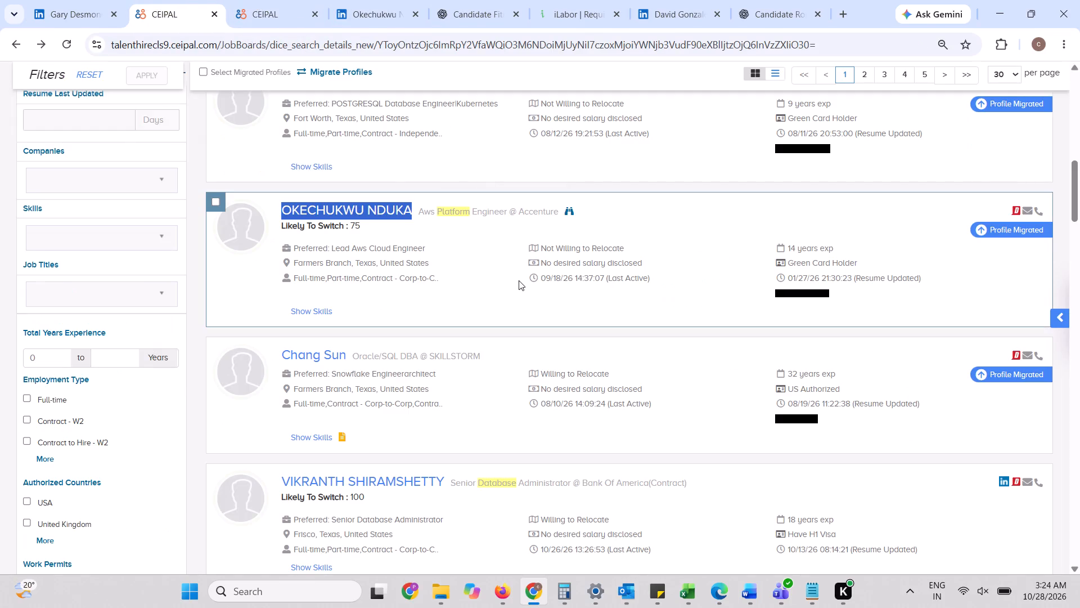
scroll(519, 280, up, 8)
scroll(519, 280, down, 6)
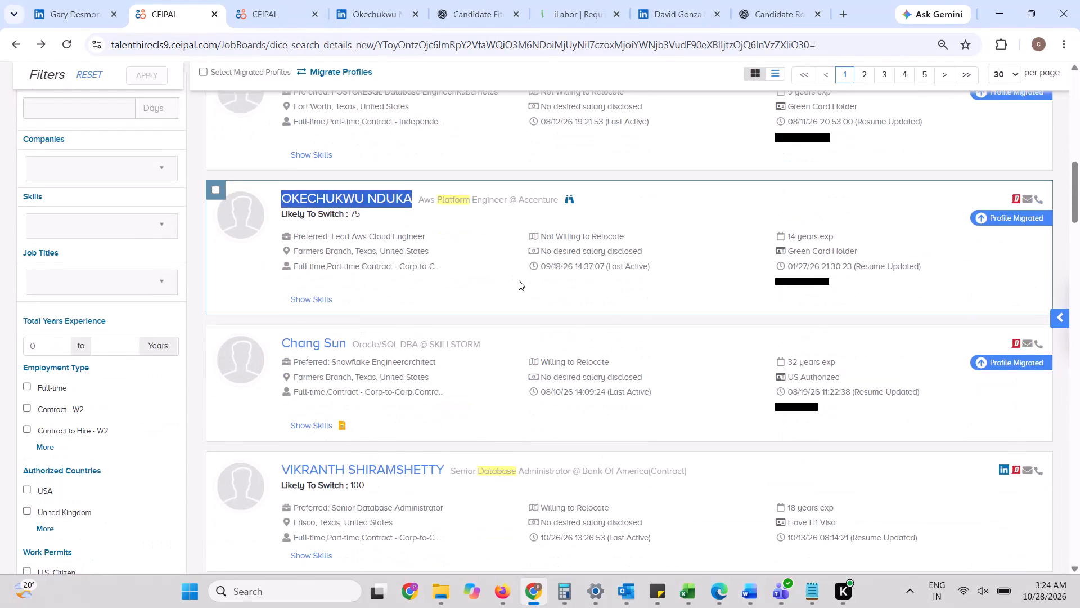
scroll(519, 280, down, 1)
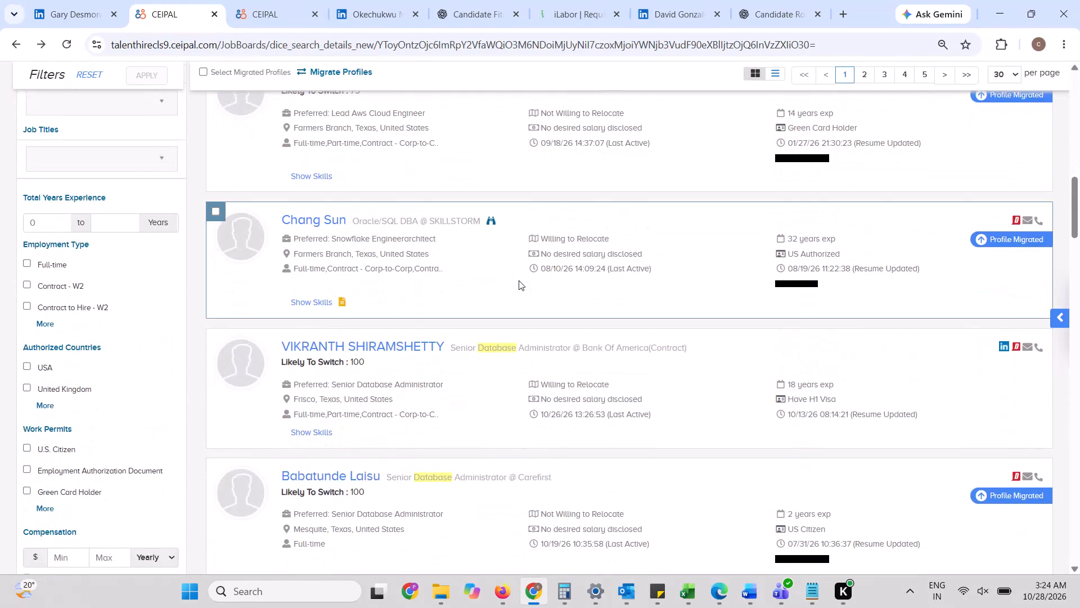
scroll(519, 280, down, 2)
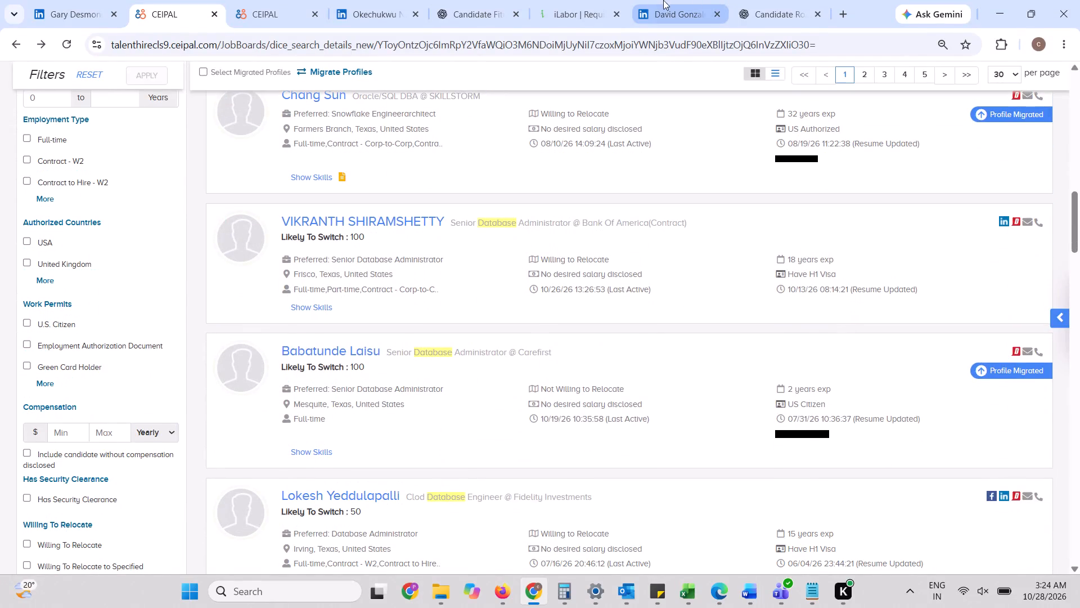
Switch to the iLabor details of requisition 165603.
click(565, 0)
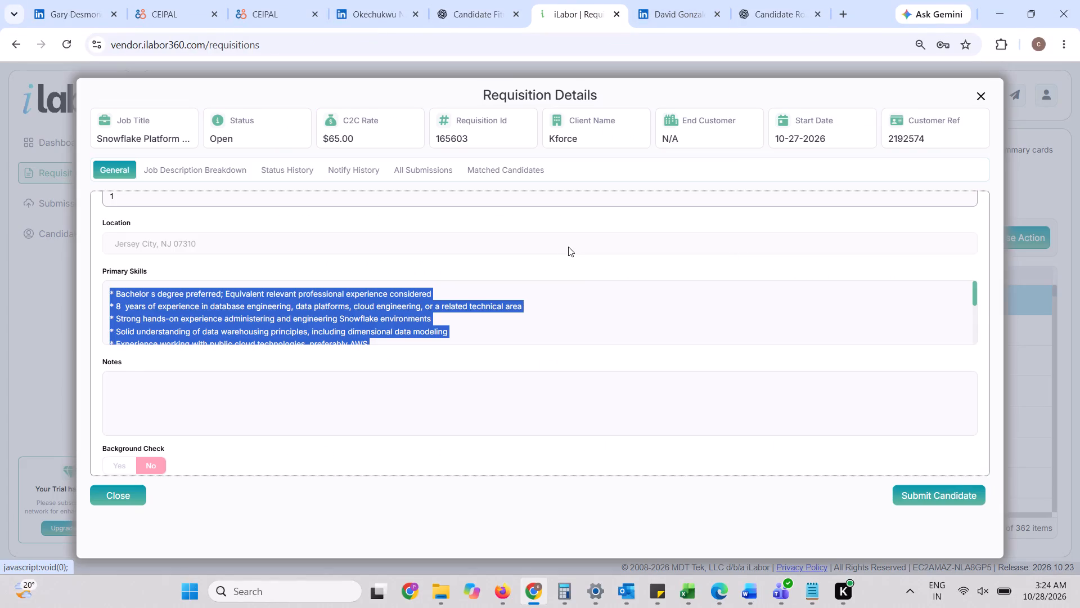
Finish viewing the details of requisition 165603 and close them to return to the requisition list.
scroll(568, 247, up, 8)
click(988, 96)
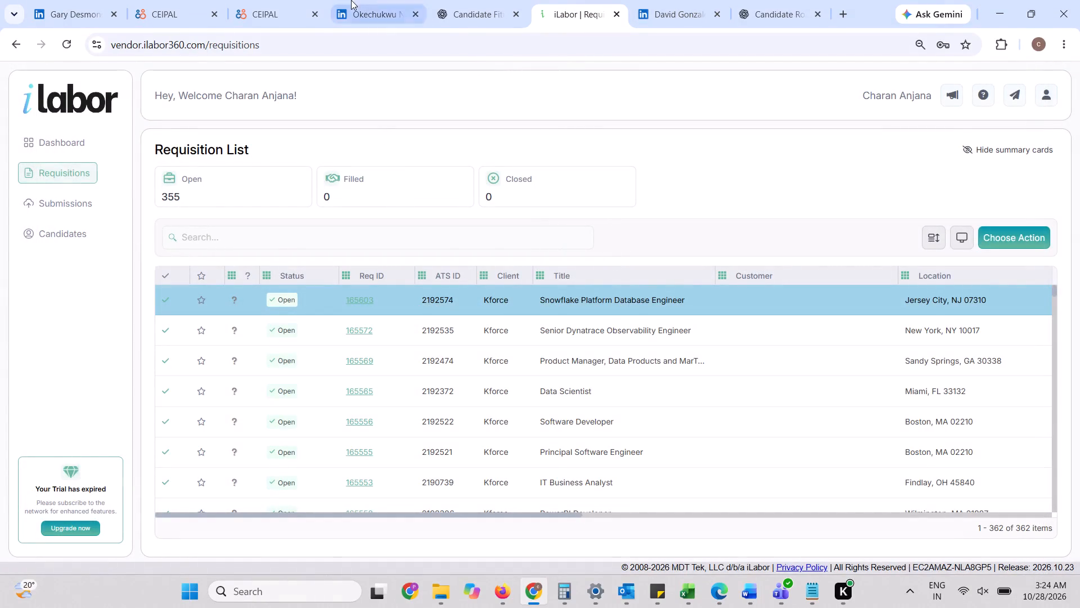
click(283, 0)
click(196, 0)
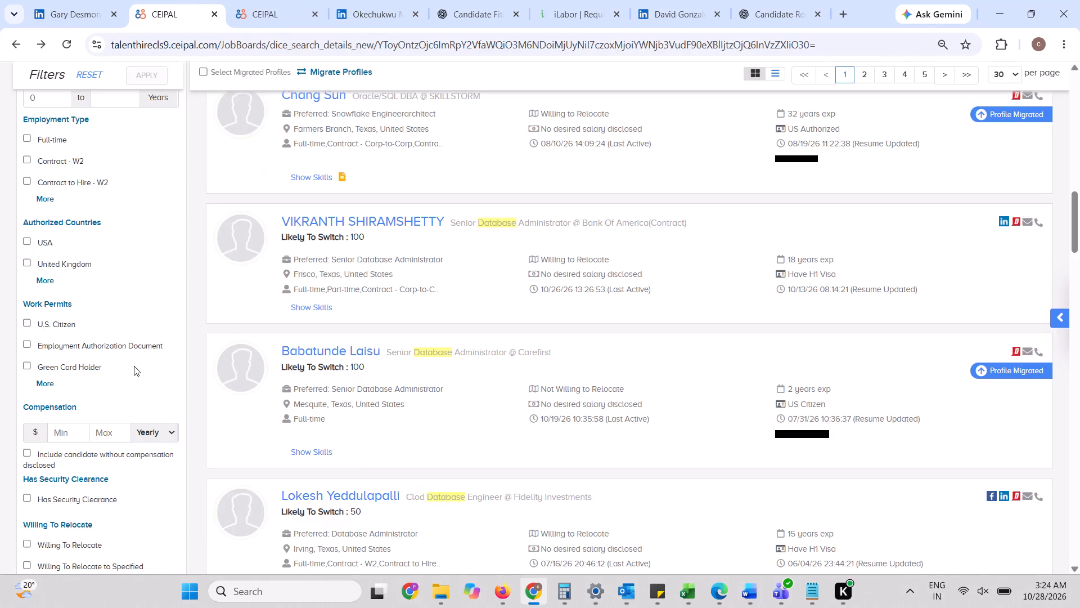
scroll(134, 366, up, 13)
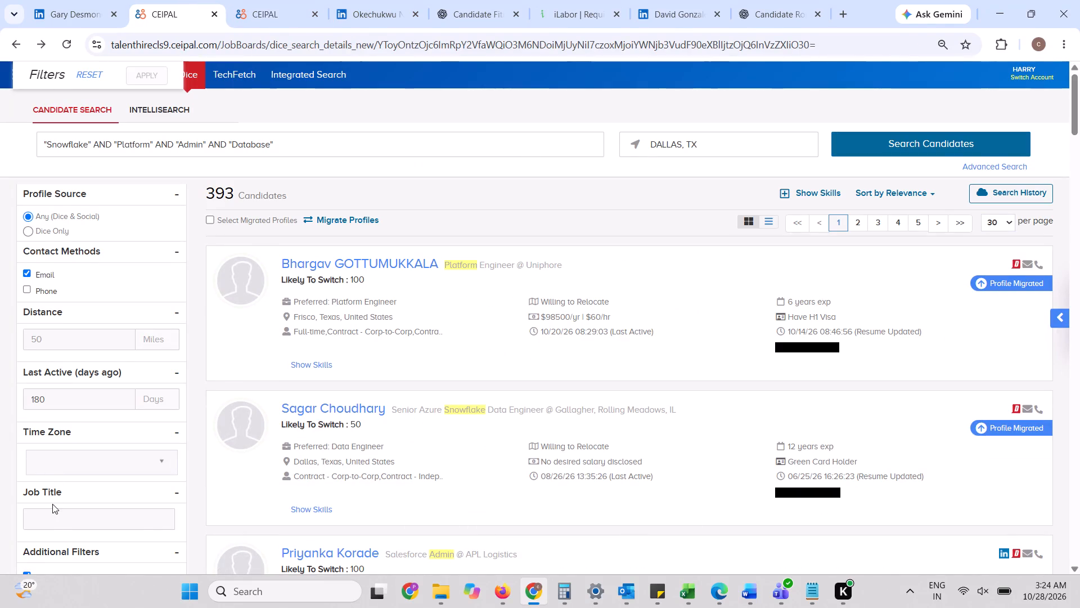
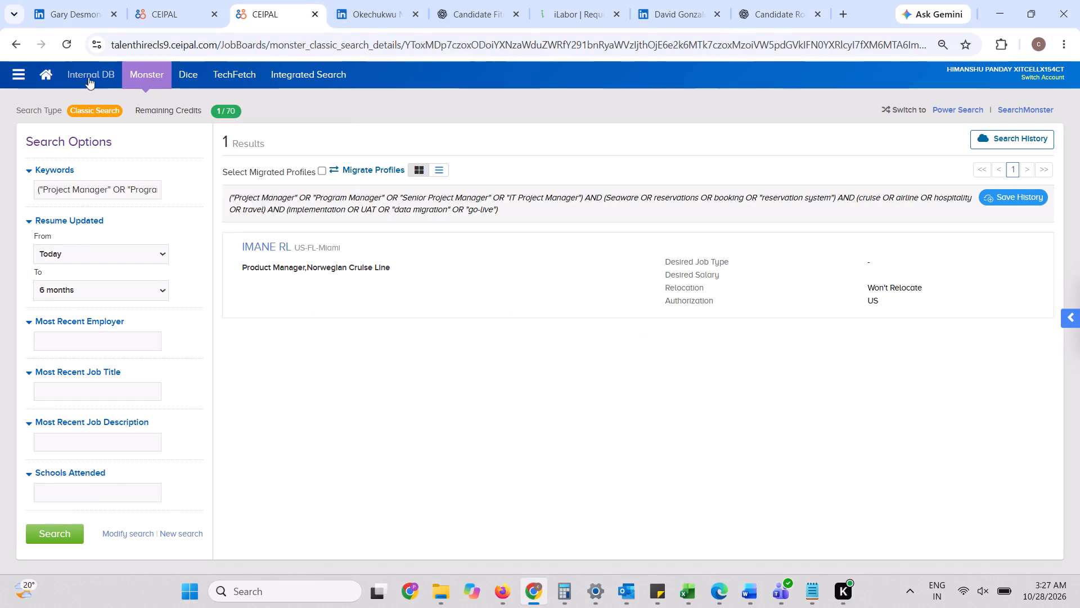
Leave the Monster search results for the project manager query and open the Recruiter Dashboard.
click(52, 72)
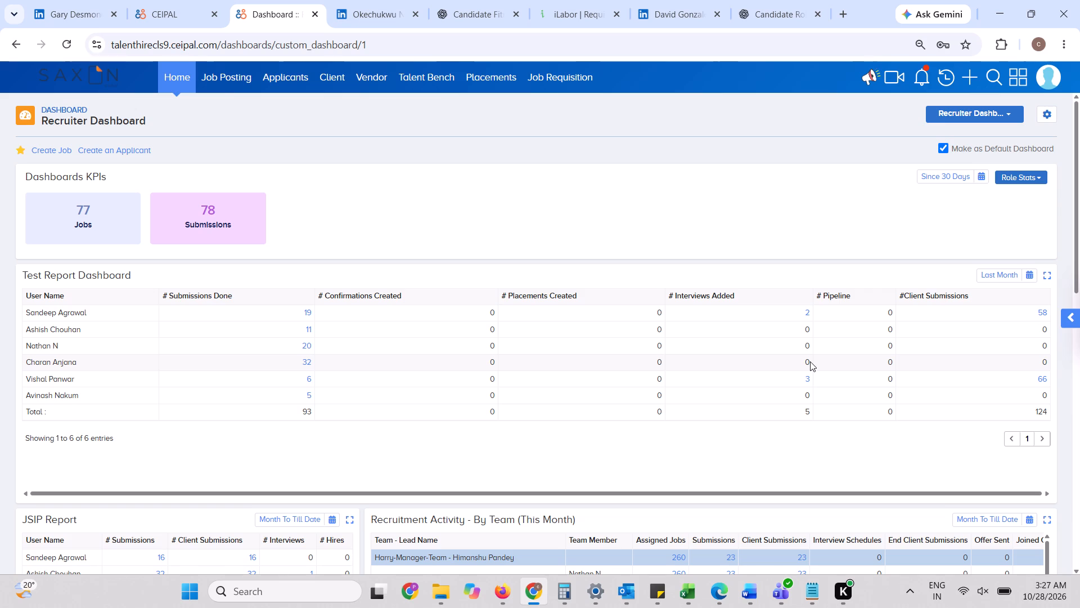
scroll(810, 361, left, 1)
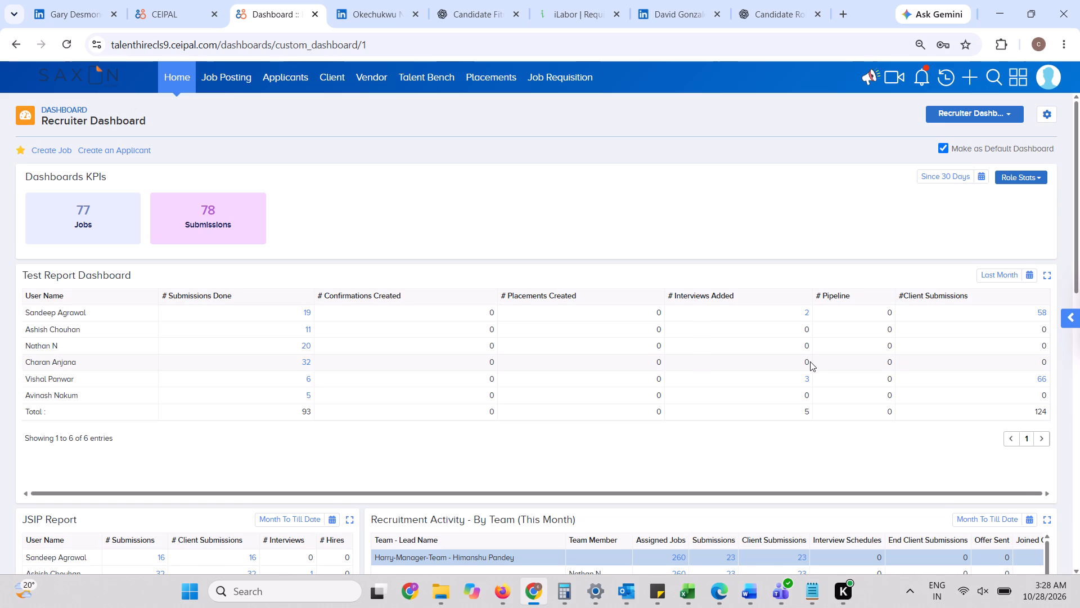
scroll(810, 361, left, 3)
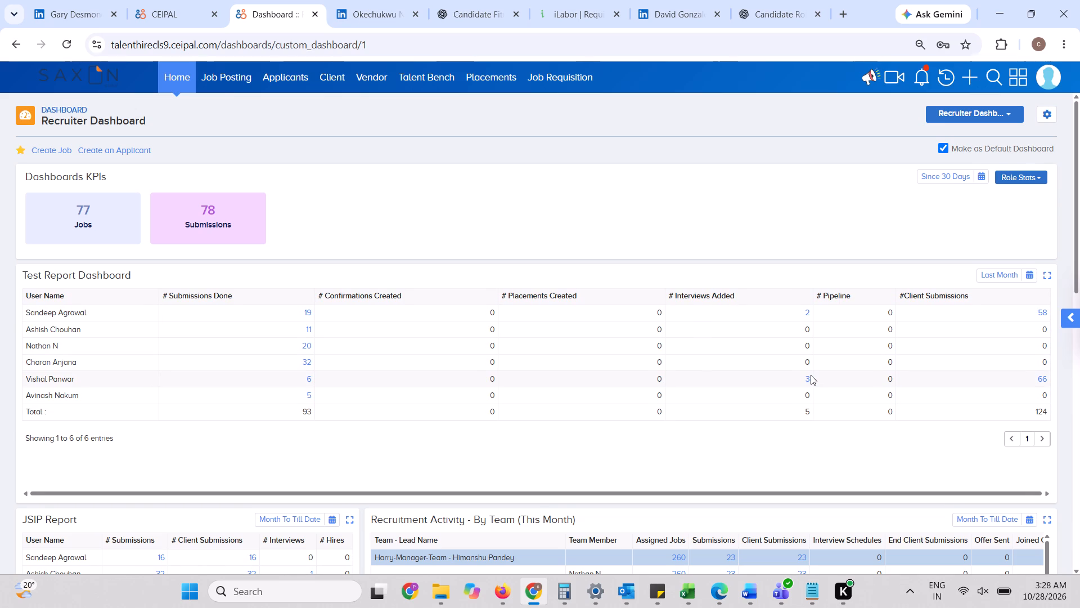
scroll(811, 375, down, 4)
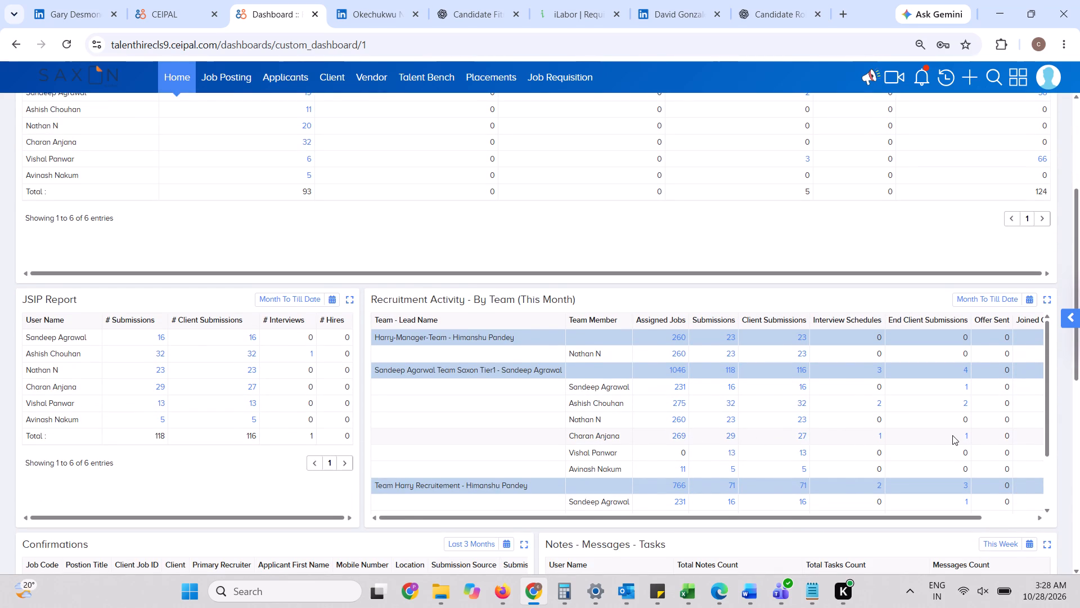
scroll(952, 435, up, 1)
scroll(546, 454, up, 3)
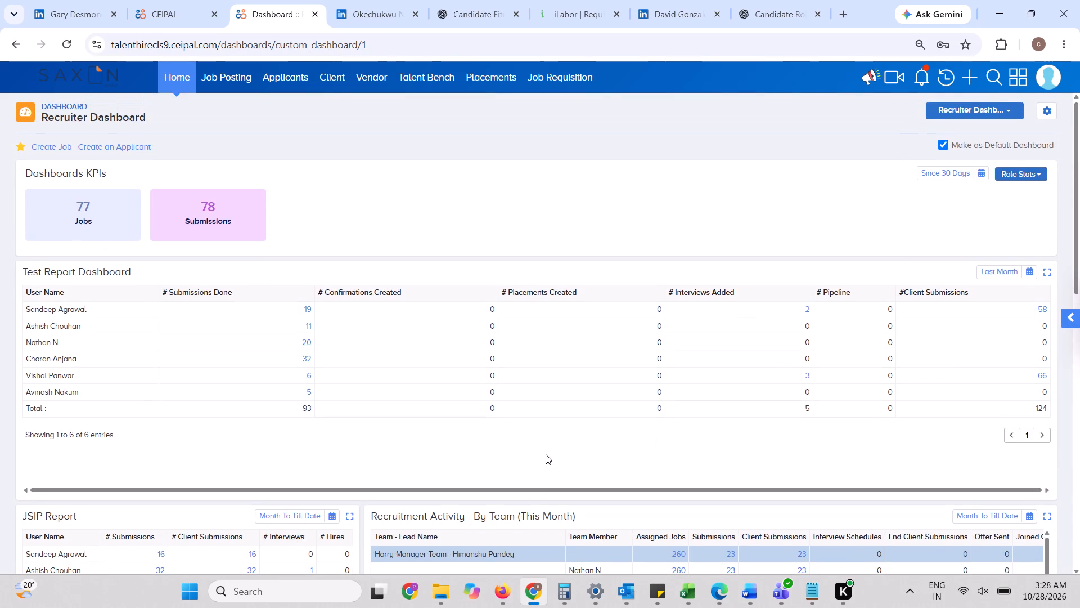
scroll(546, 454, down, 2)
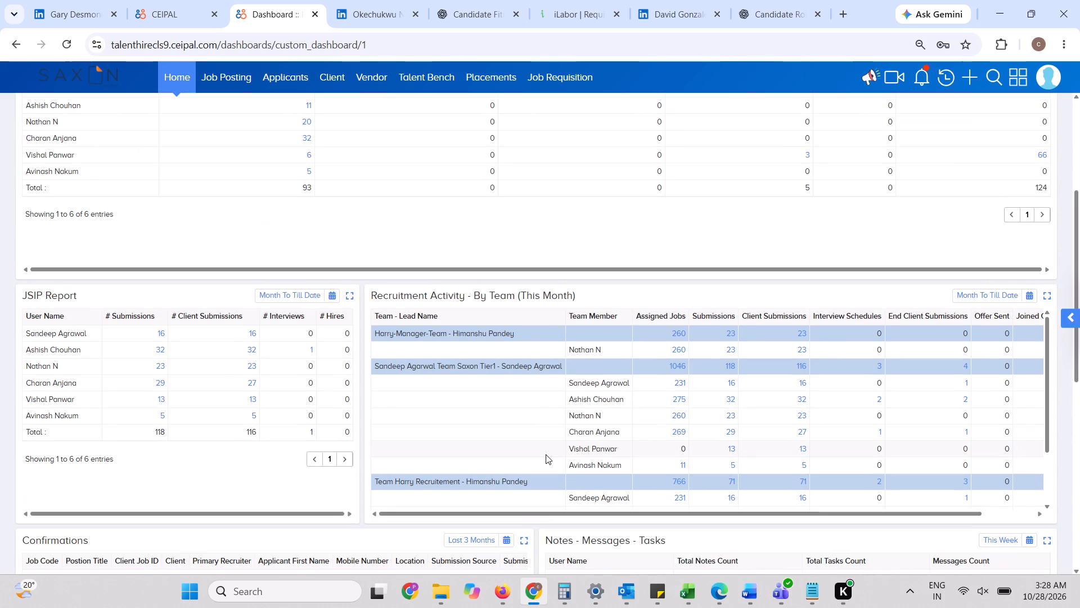